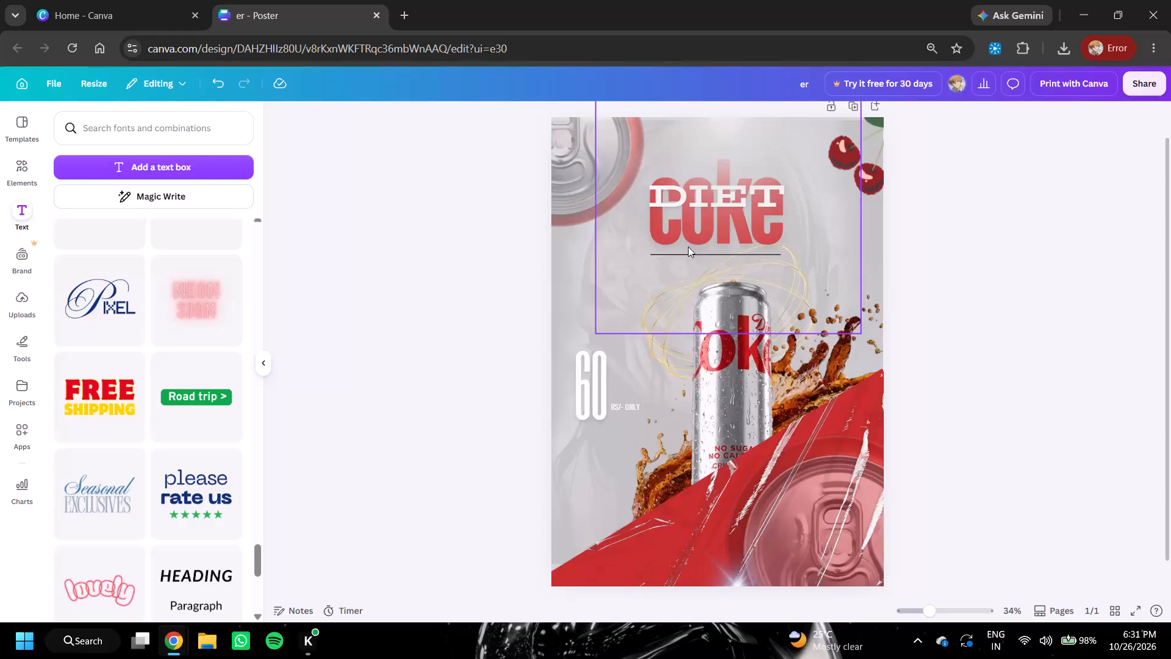
# Download the Diet Coke poster as a PNG at size 1 with High quality.
pyautogui.scroll(1, 415, 297)
pyautogui.scroll(-1, 374, 278)
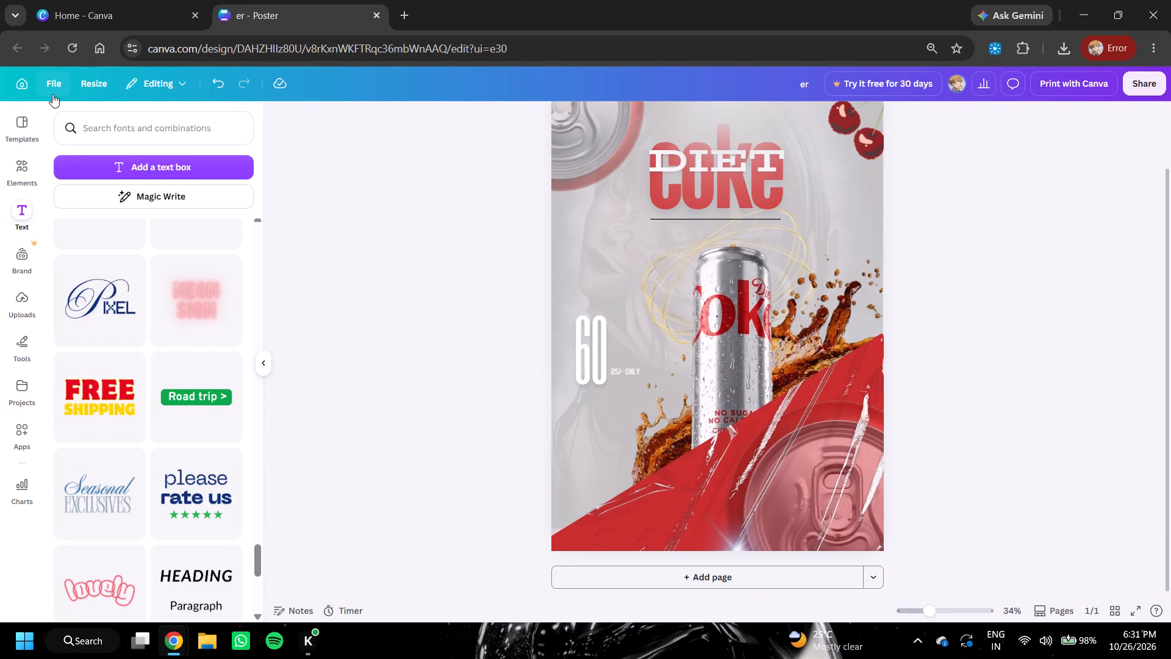
pyautogui.tripleClick(52, 74)
pyautogui.click(52, 78)
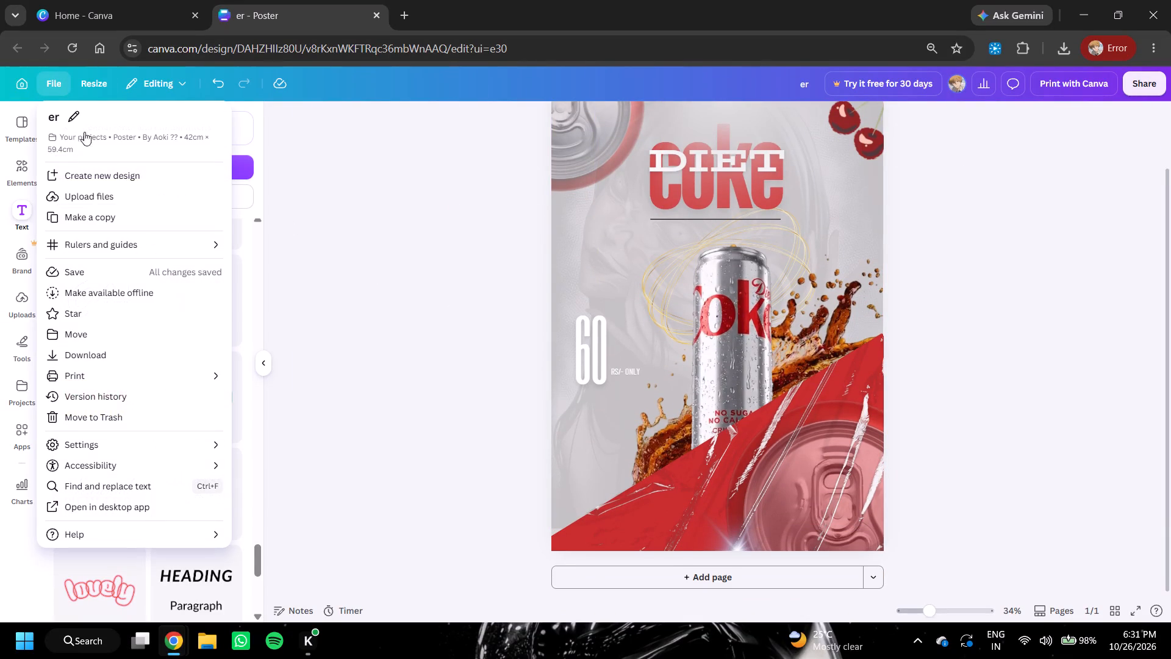
pyautogui.click(102, 363)
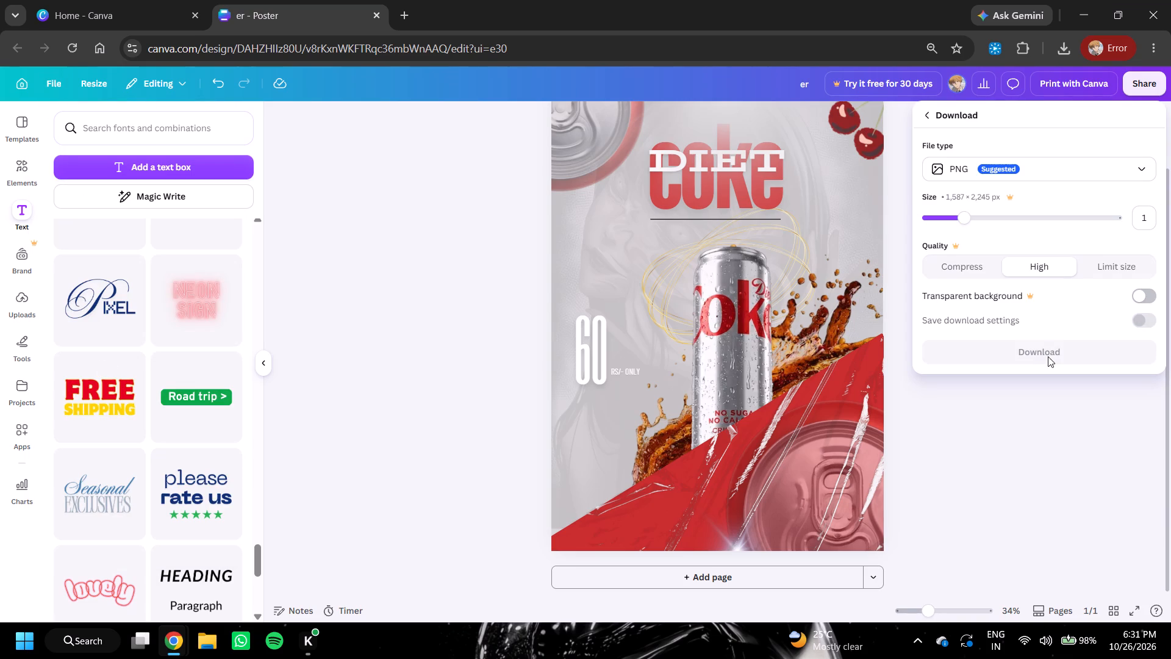
pyautogui.click(1039, 356)
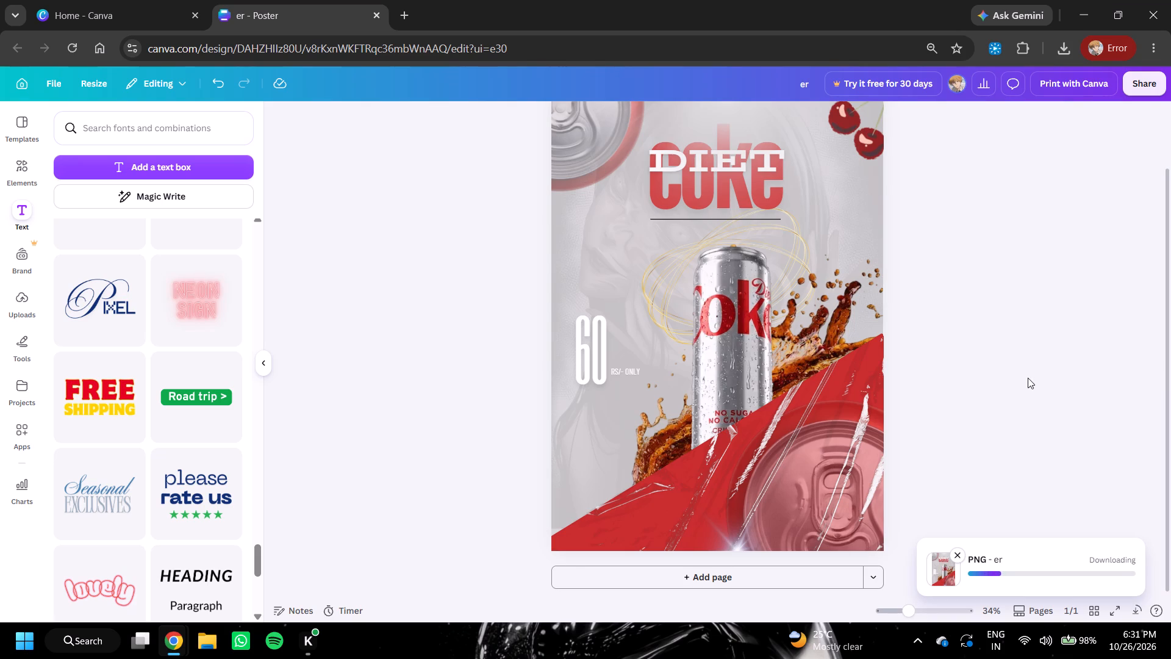
pyautogui.scroll(2, 517, 308)
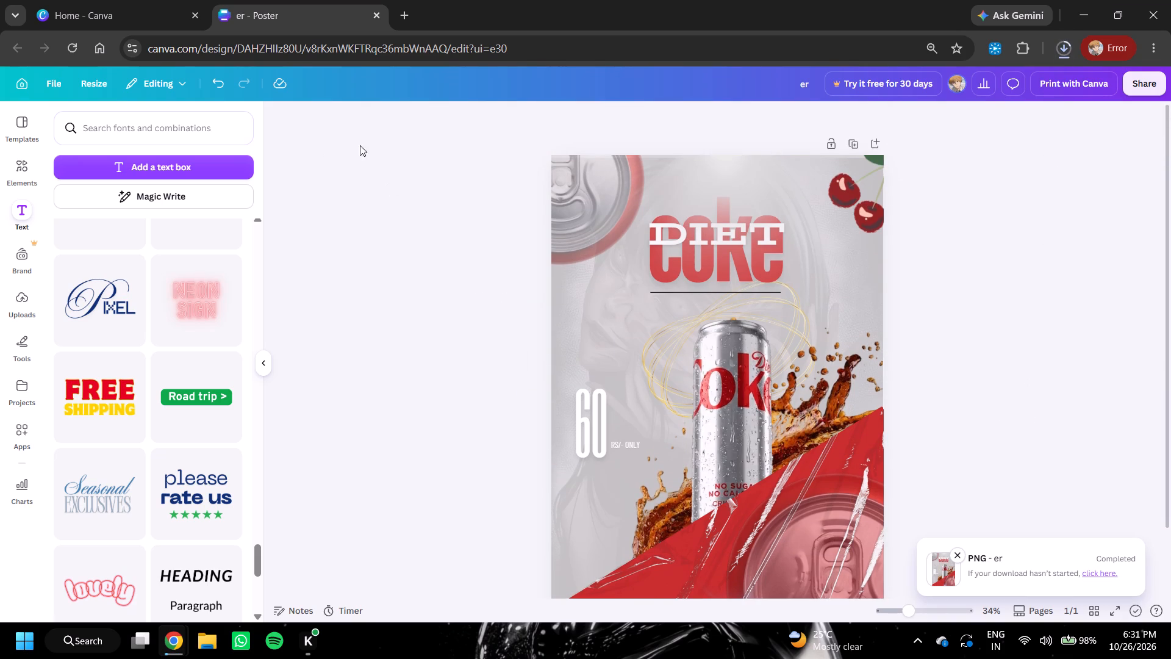
# Close the poster design and create a new blank Instagram Reel video, 1080 × 1920 px.
pyautogui.doubleClick(376, 14)
pyautogui.click(1048, 109)
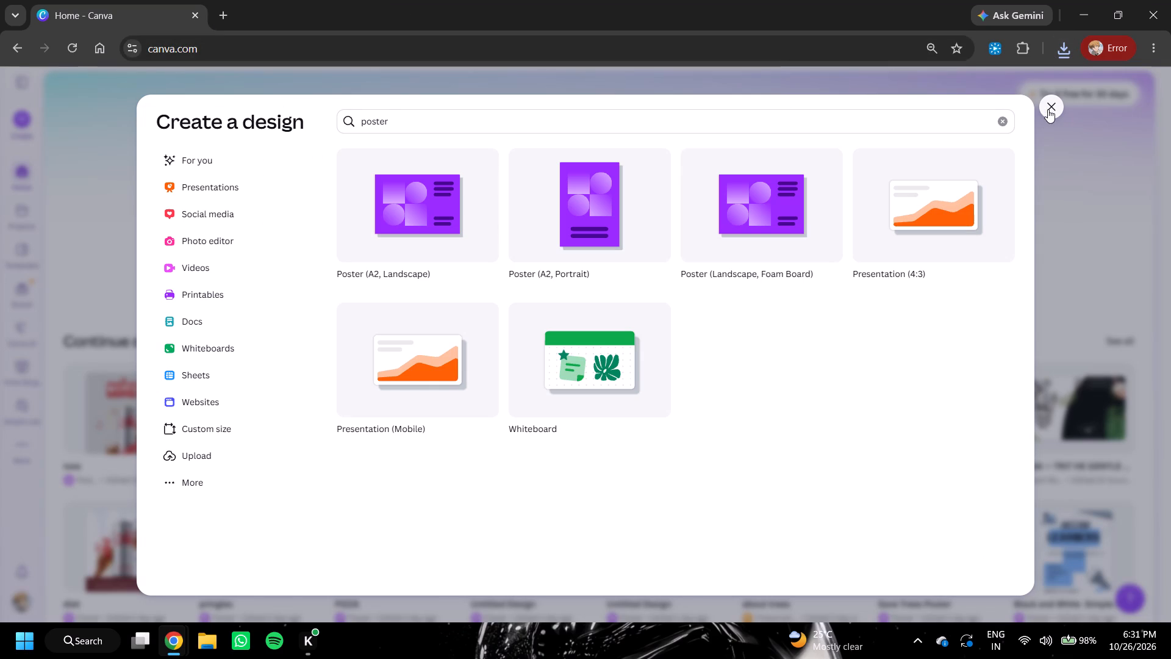
pyautogui.click(410, 205)
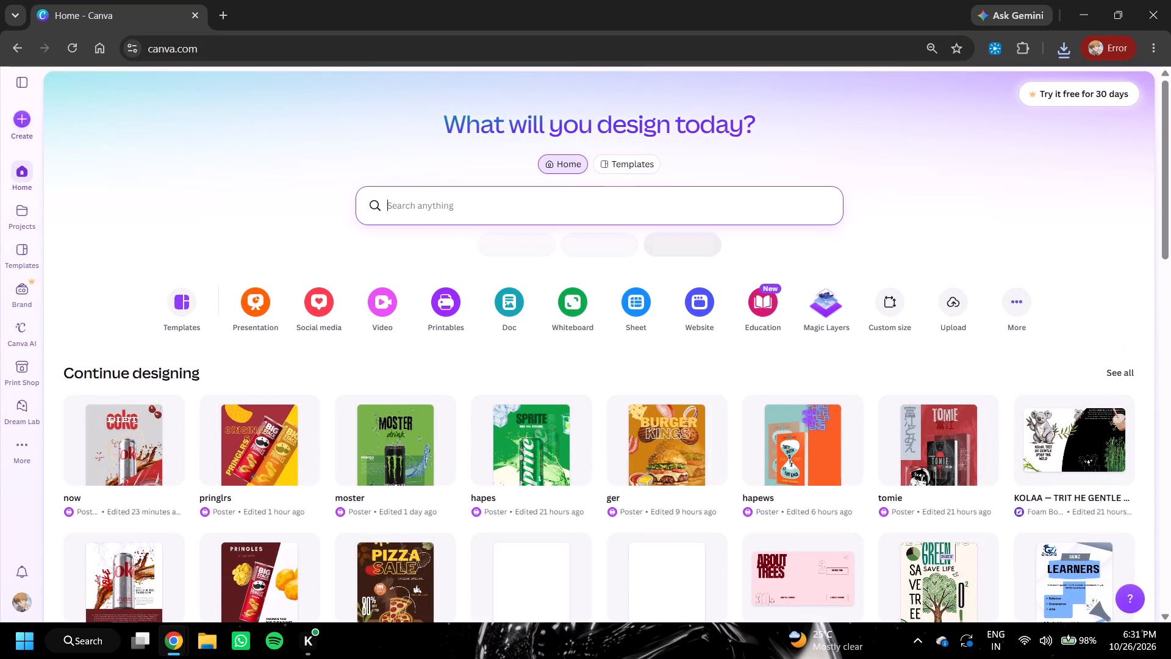
pyautogui.click(381, 311)
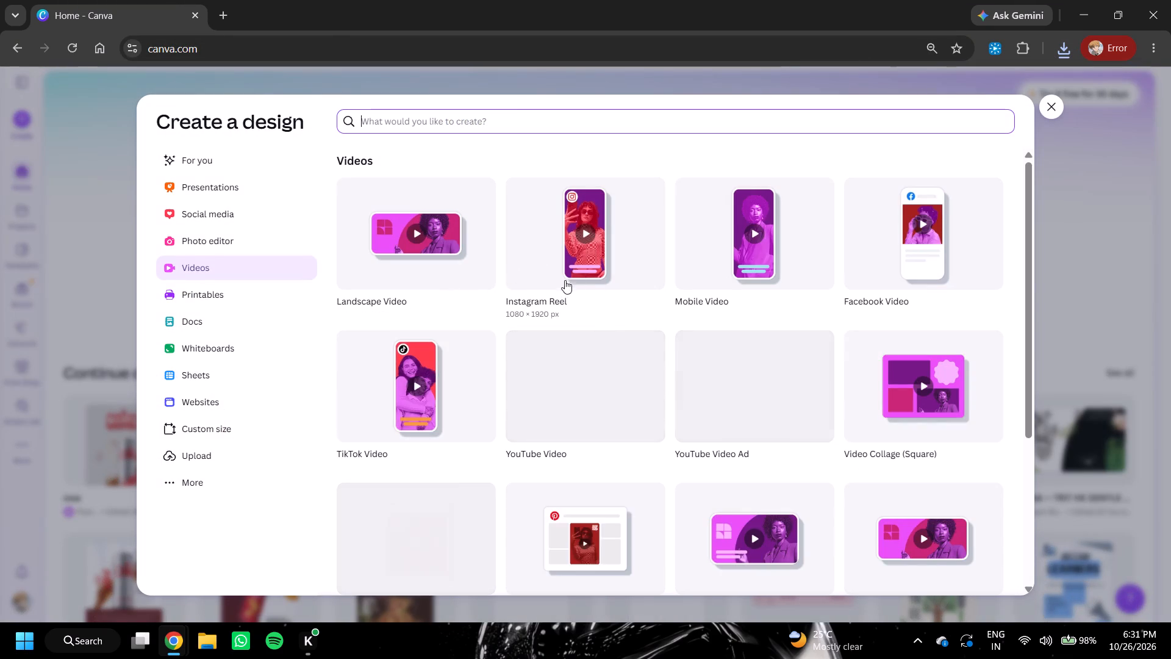
pyautogui.doubleClick(567, 252)
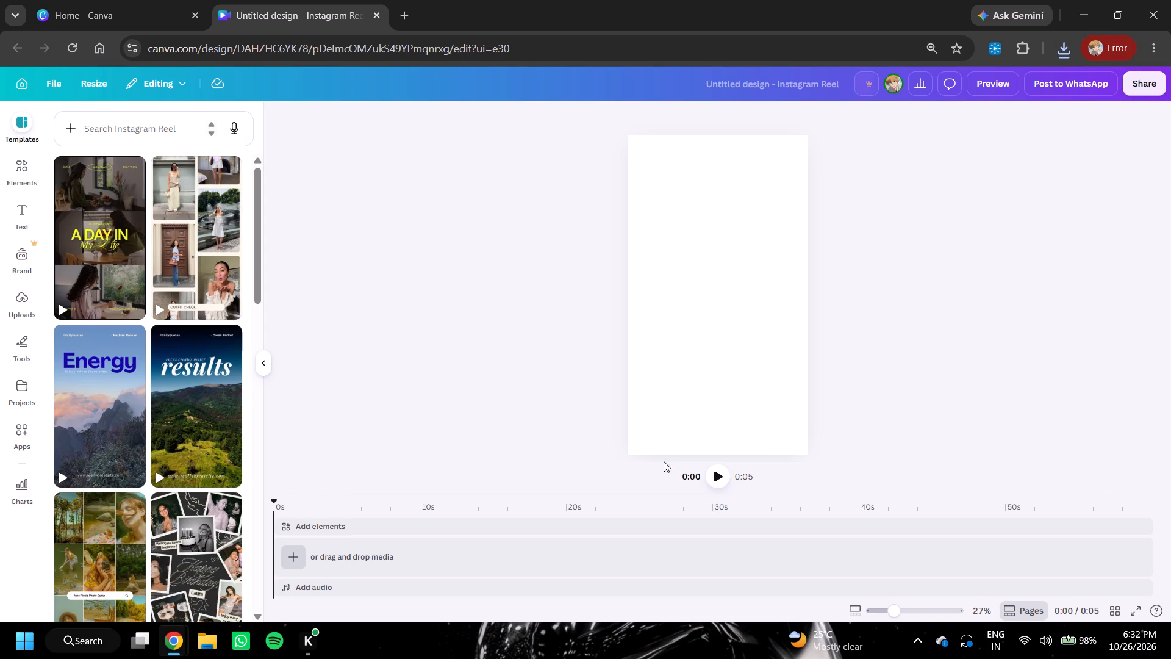
pyautogui.doubleClick(716, 484)
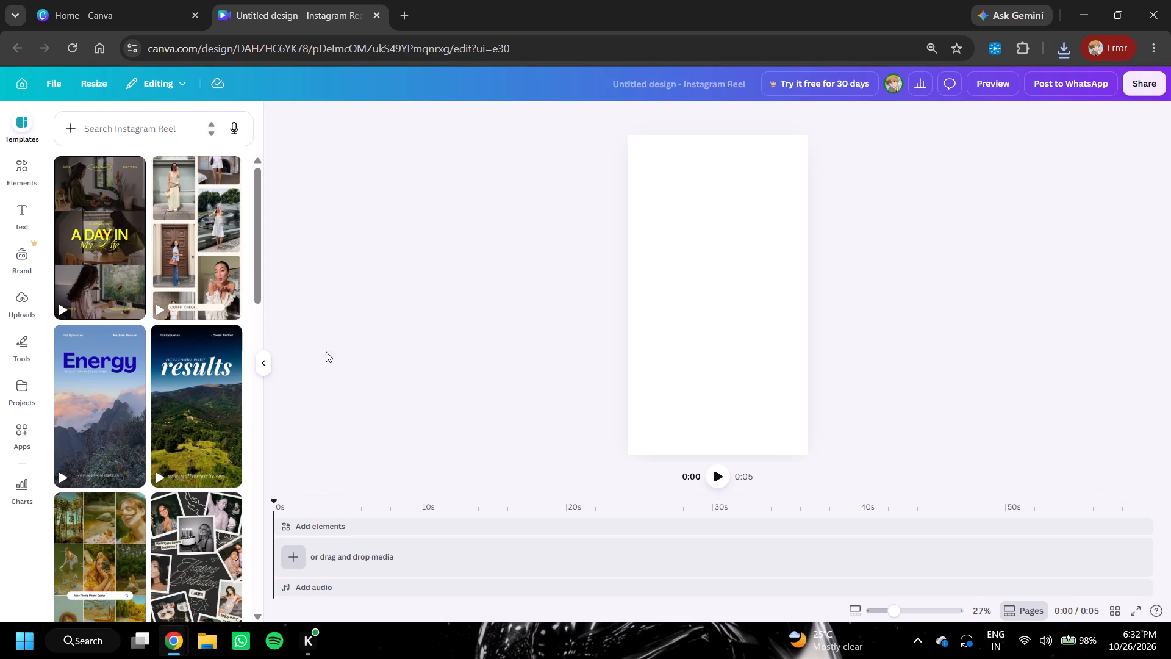
# Insert the uploaded green Sprite can image twice, as two consecutive scenes of the reel.
pyautogui.click(11, 304)
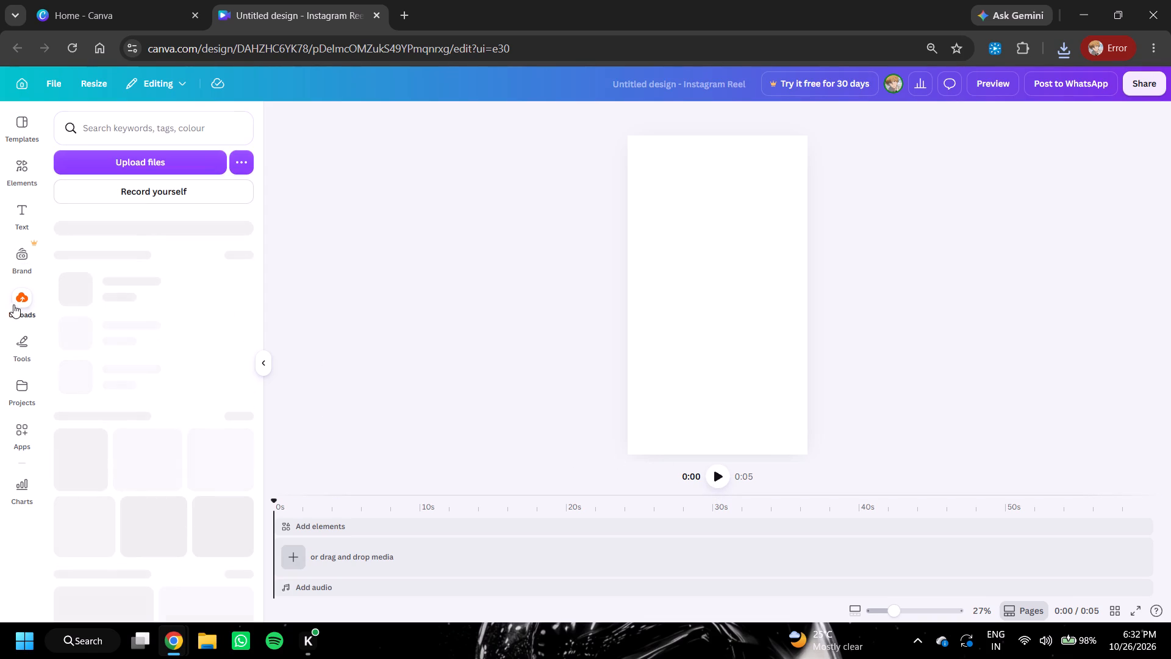
pyautogui.scroll(-2, 197, 365)
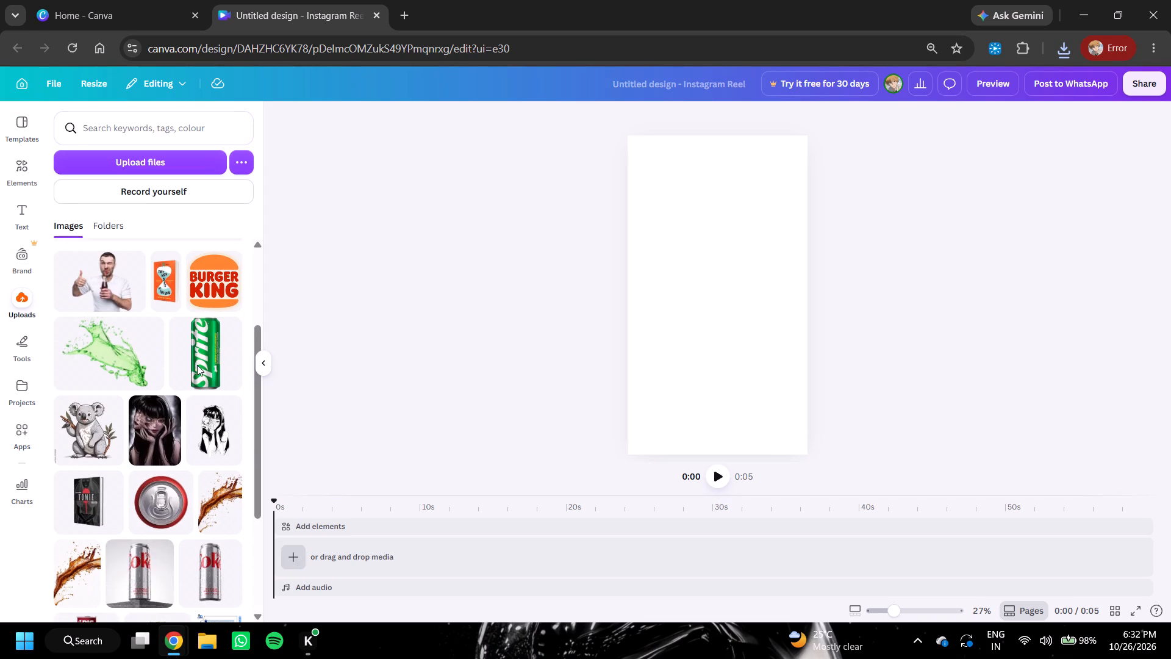
pyautogui.doubleClick(198, 345)
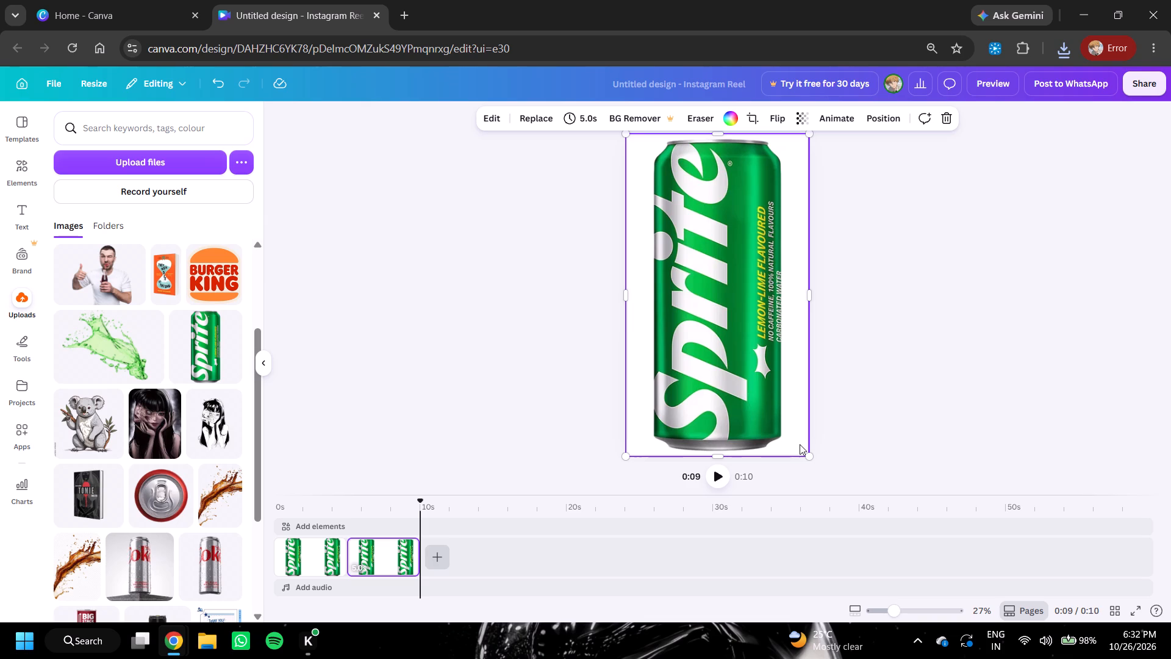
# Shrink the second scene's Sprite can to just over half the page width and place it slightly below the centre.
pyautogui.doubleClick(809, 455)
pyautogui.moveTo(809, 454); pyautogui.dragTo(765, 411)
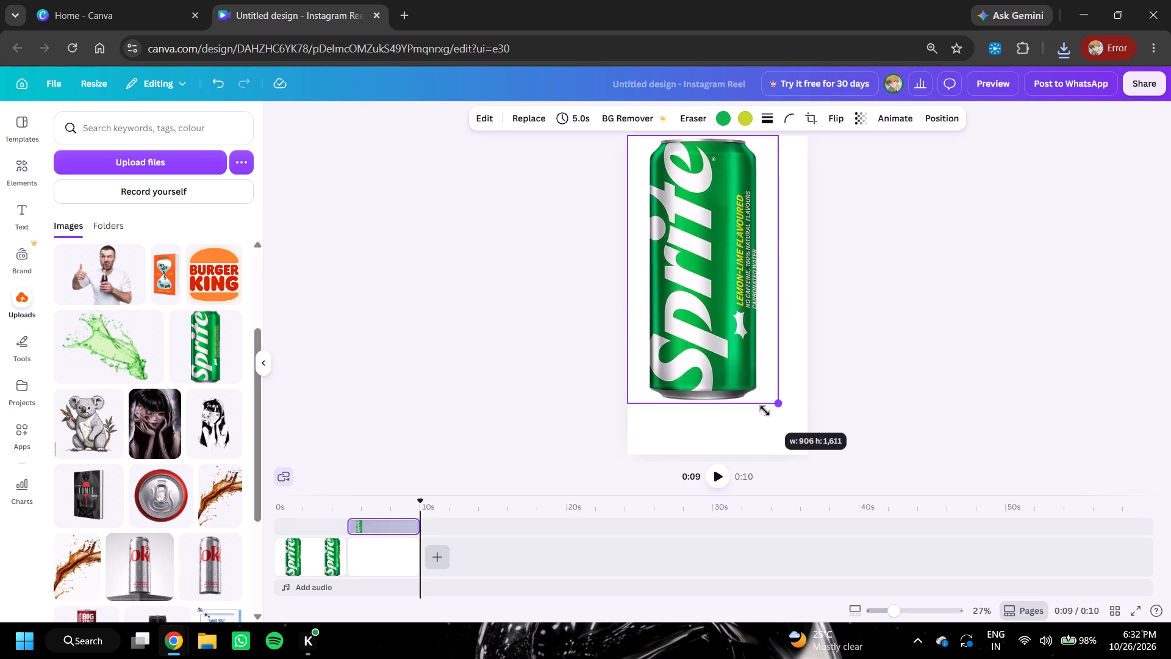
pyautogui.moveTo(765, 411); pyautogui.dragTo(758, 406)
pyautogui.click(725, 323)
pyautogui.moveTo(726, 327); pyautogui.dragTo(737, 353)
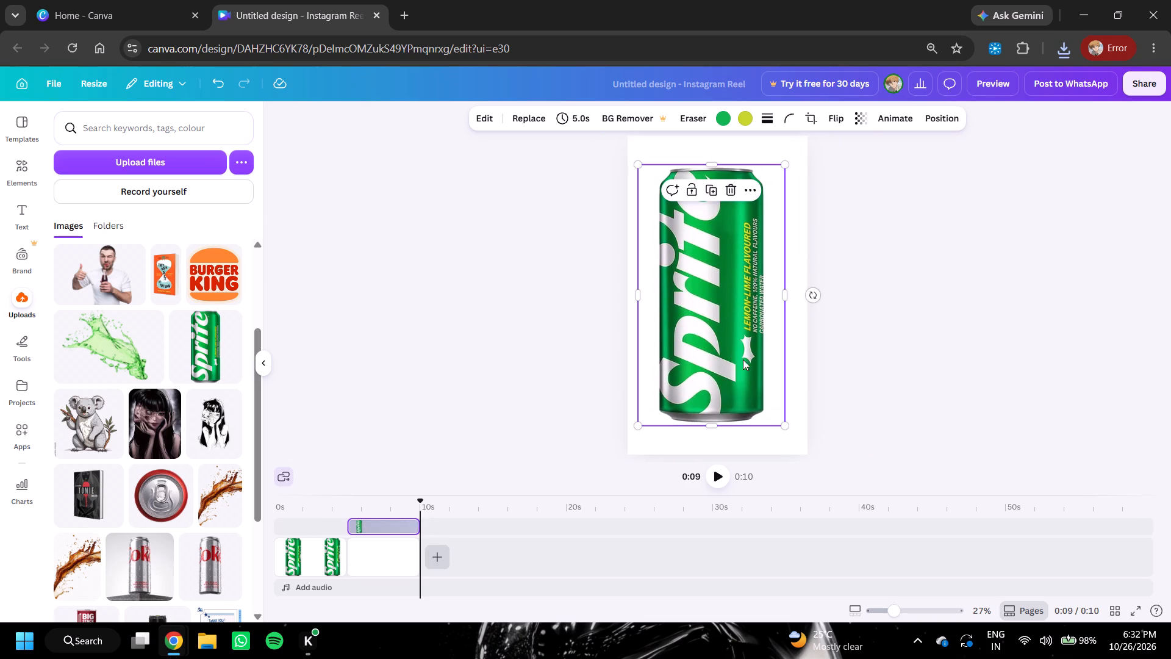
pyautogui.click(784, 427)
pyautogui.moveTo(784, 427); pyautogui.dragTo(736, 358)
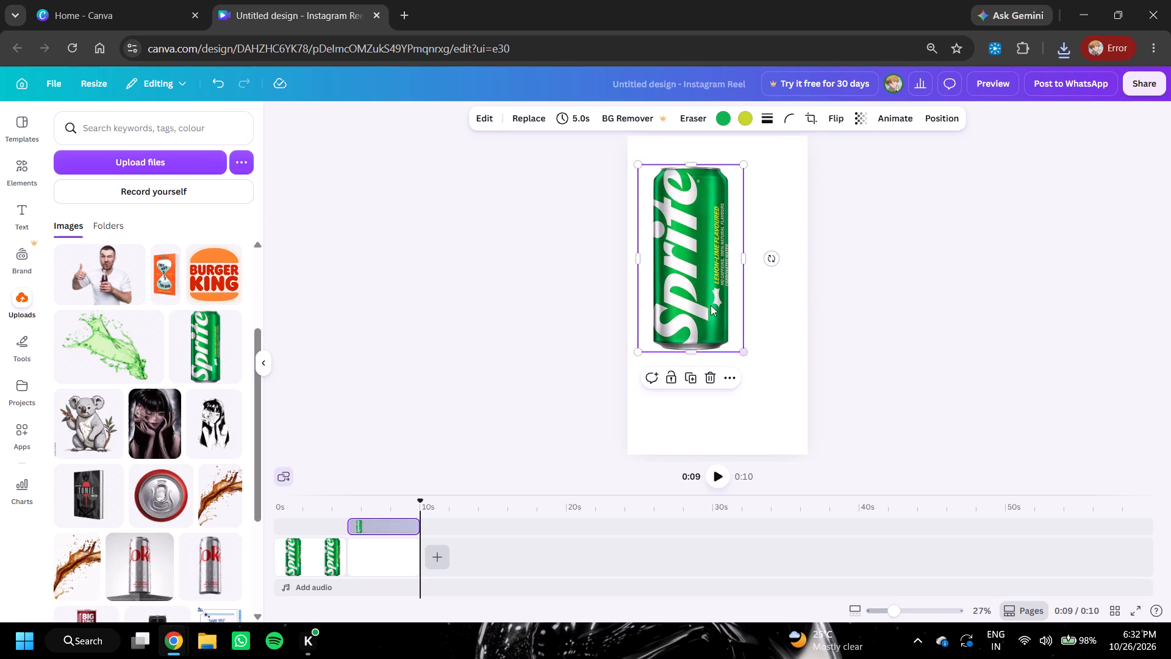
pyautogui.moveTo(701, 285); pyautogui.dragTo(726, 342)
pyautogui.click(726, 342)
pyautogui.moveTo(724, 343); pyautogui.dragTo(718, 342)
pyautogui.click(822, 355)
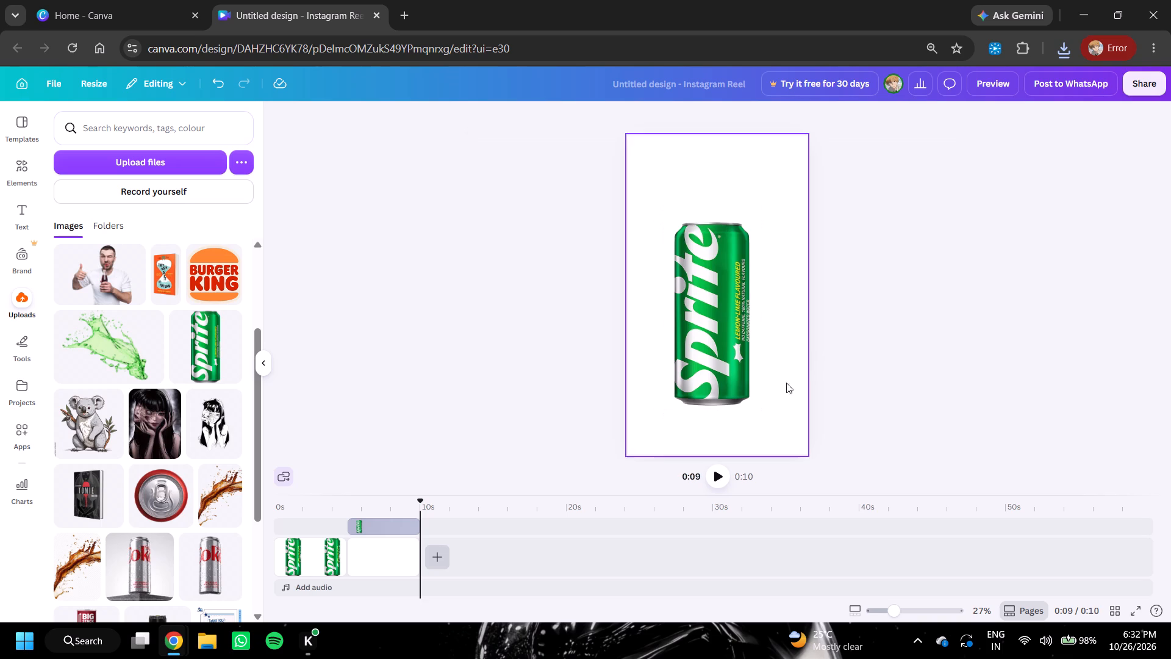
# Play the reel from the first scene into the second to check how both cans appear.
pyautogui.moveTo(489, 579); pyautogui.dragTo(660, 579)
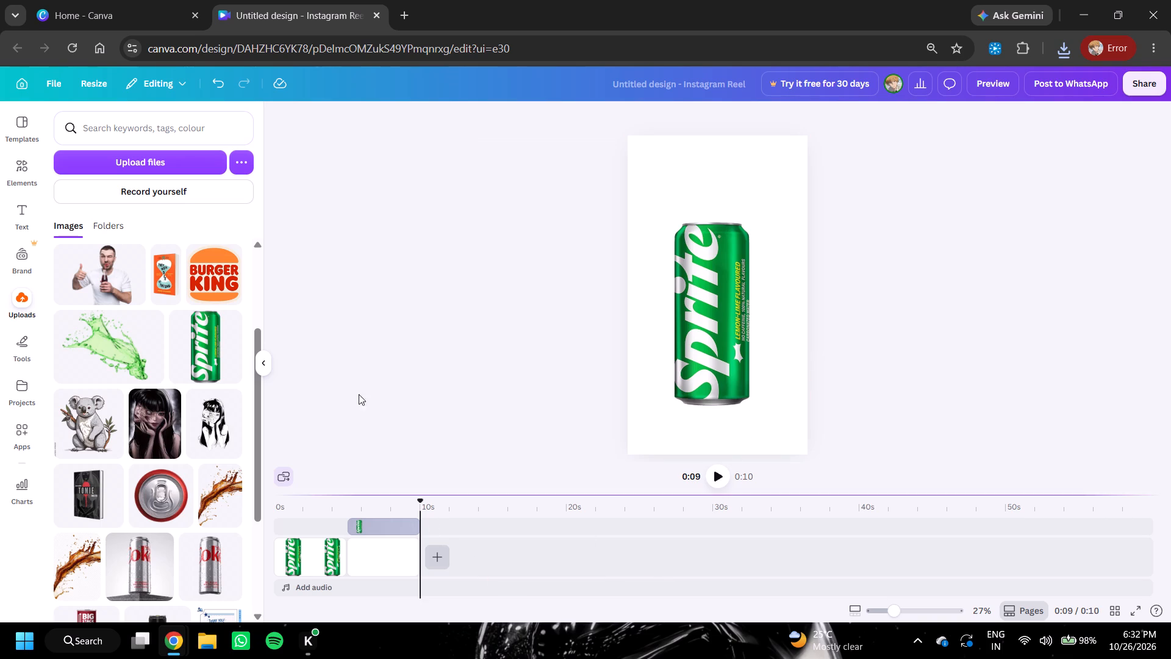
pyautogui.click(720, 486)
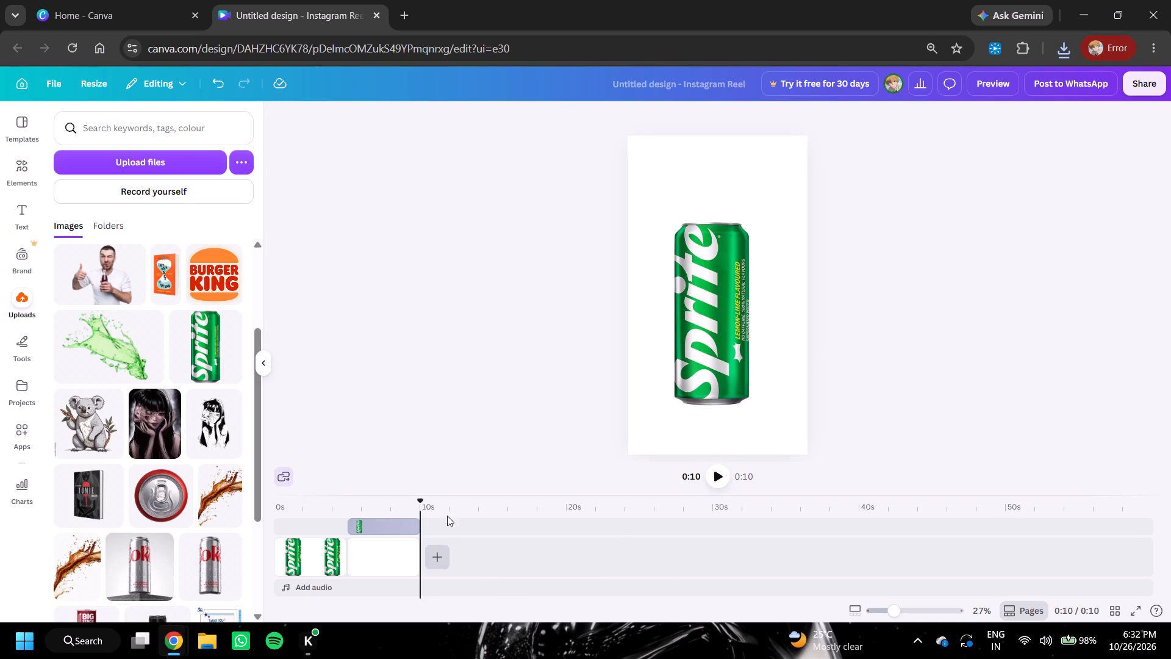
pyautogui.click(282, 557)
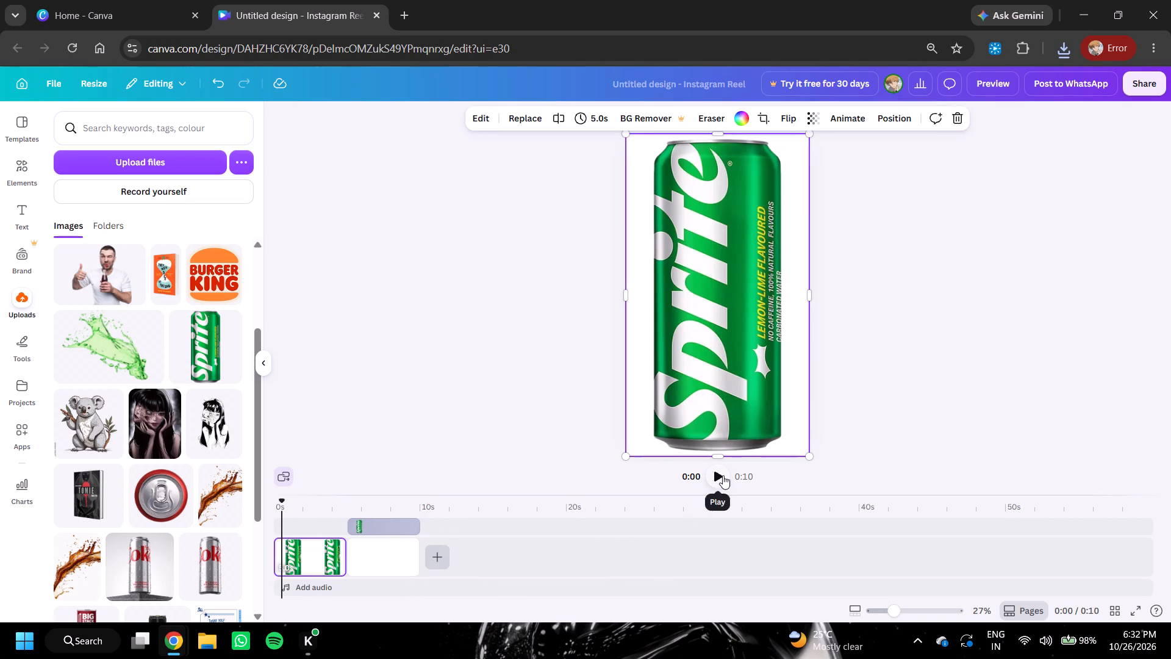
pyautogui.doubleClick(723, 475)
pyautogui.click(723, 475)
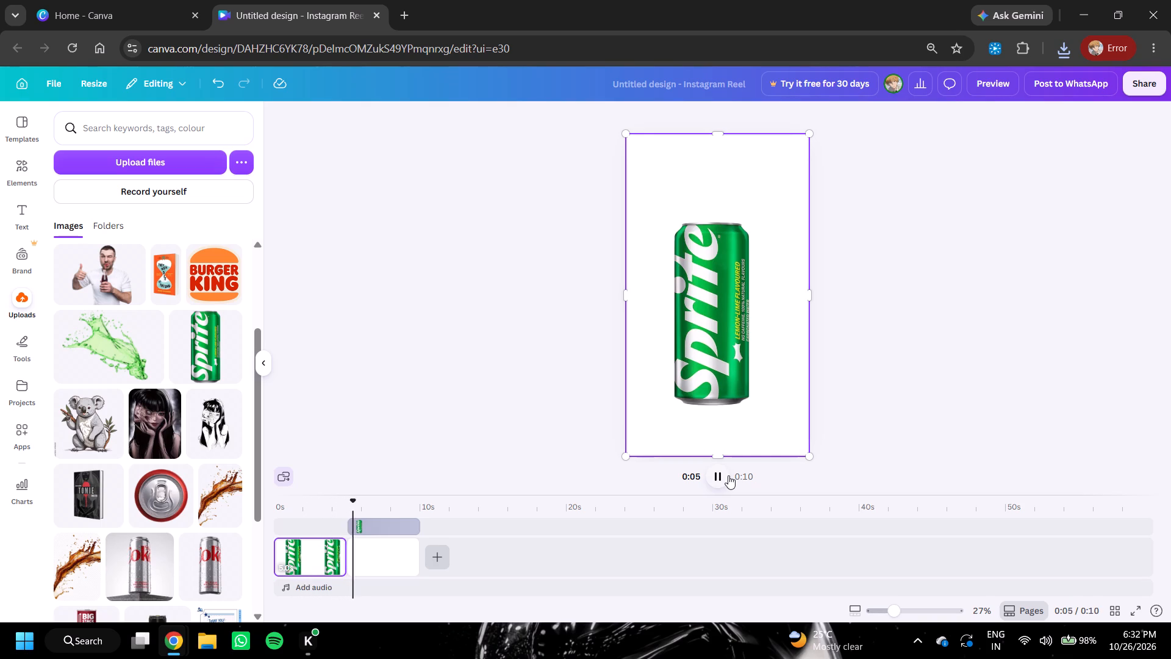
pyautogui.doubleClick(717, 473)
# Shrink the first scene's Sprite can to just over half the page width and move it near the page centre.
pyautogui.doubleClick(312, 560)
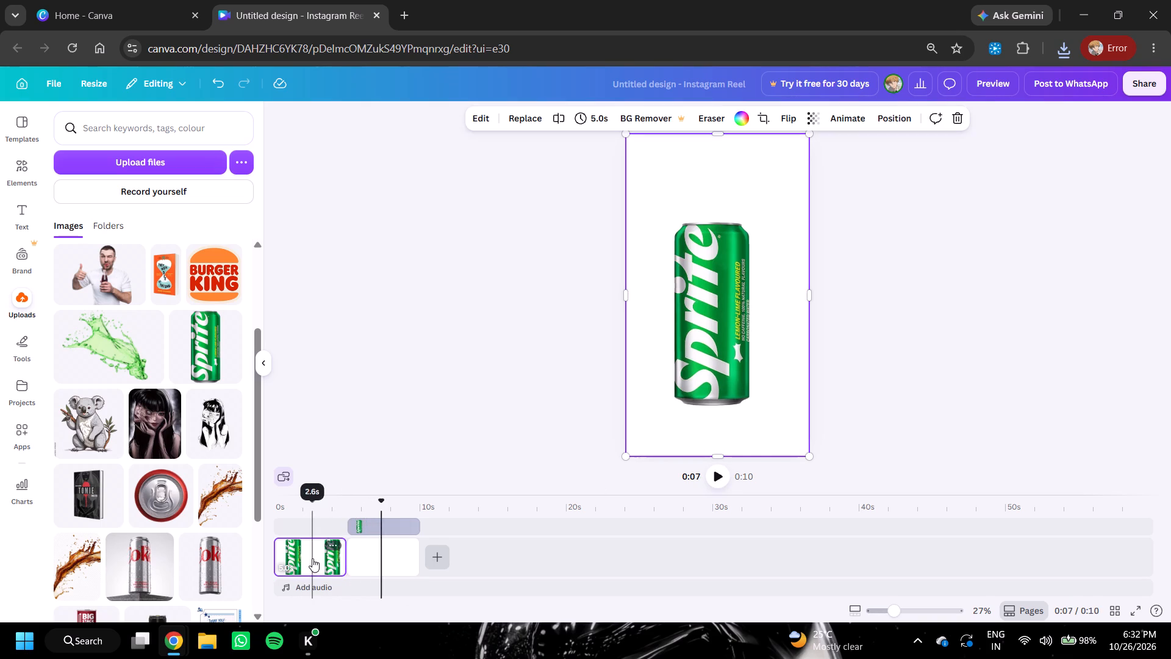
pyautogui.doubleClick(809, 456)
pyautogui.moveTo(809, 456); pyautogui.dragTo(793, 434)
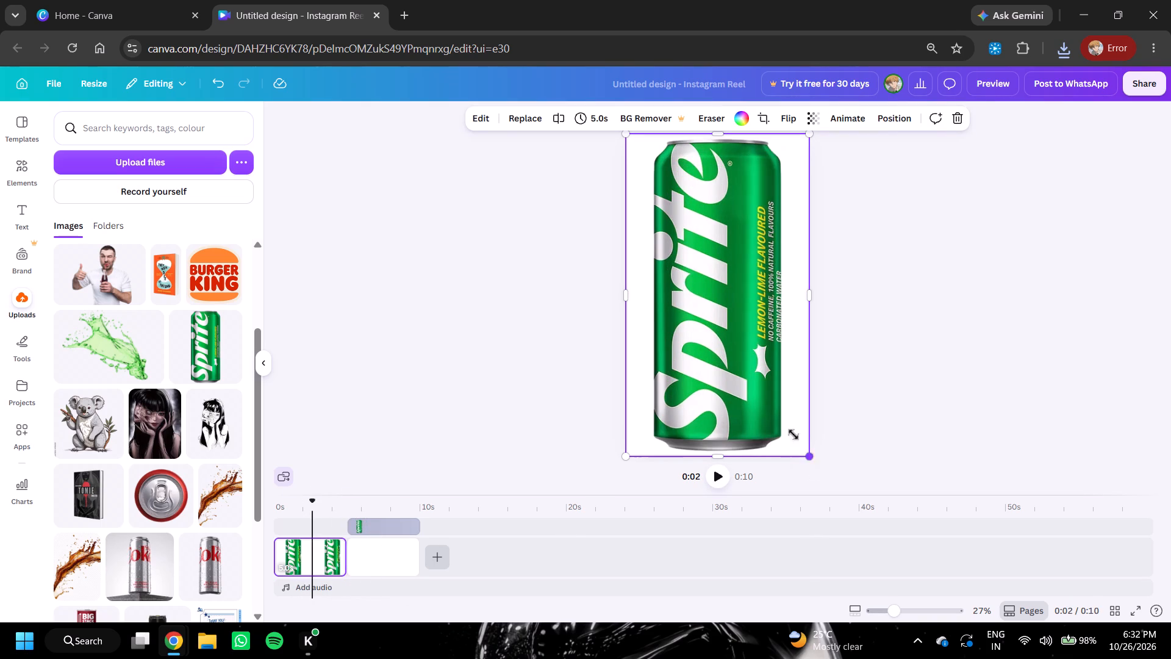
pyautogui.moveTo(793, 434); pyautogui.dragTo(731, 322)
pyautogui.moveTo(689, 253); pyautogui.dragTo(700, 259)
pyautogui.moveTo(701, 261); pyautogui.dragTo(732, 305)
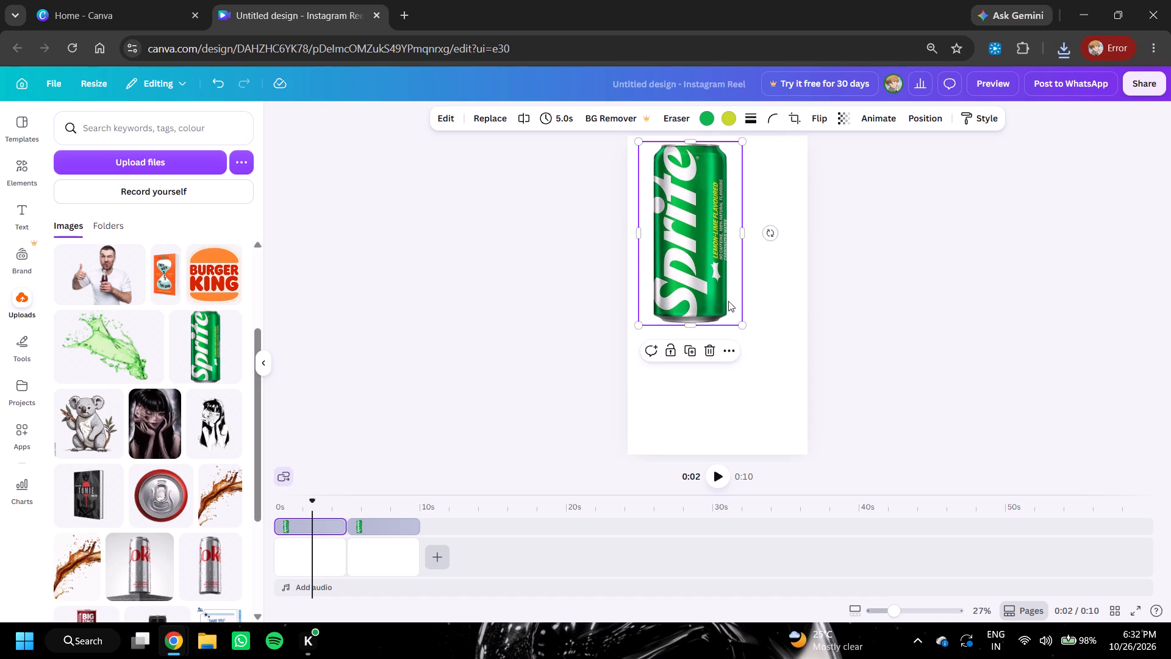
pyautogui.moveTo(686, 265); pyautogui.dragTo(705, 331)
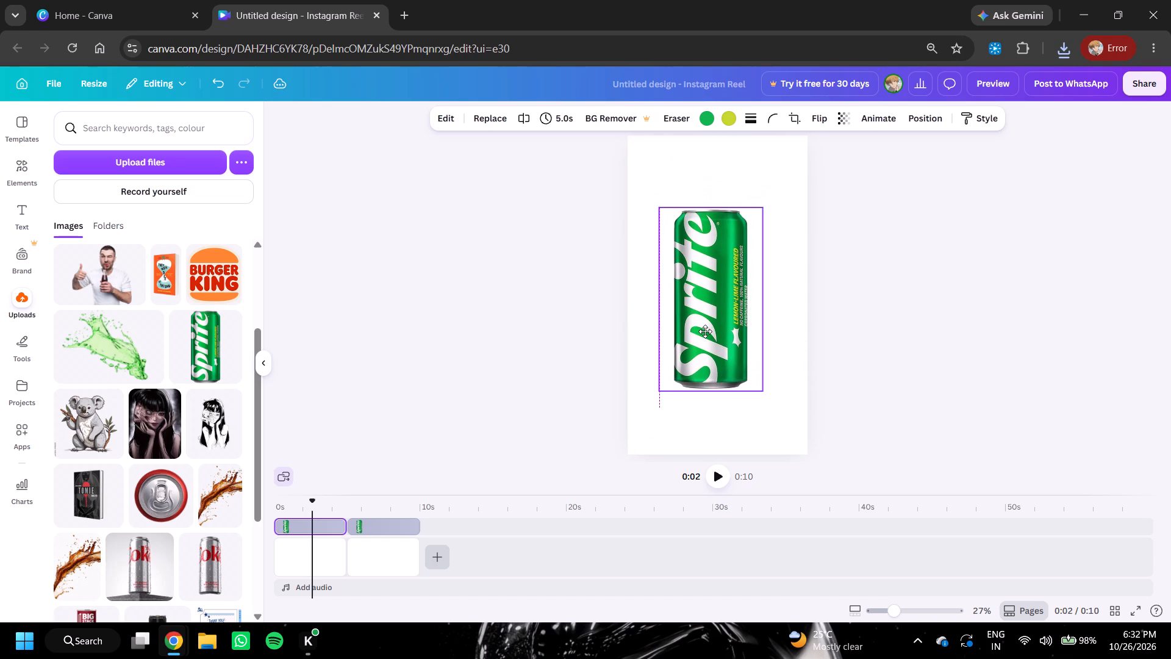
pyautogui.moveTo(705, 331); pyautogui.dragTo(705, 335)
pyautogui.click(705, 335)
# Delete the Sprite can from the second scene.
pyautogui.click(385, 525)
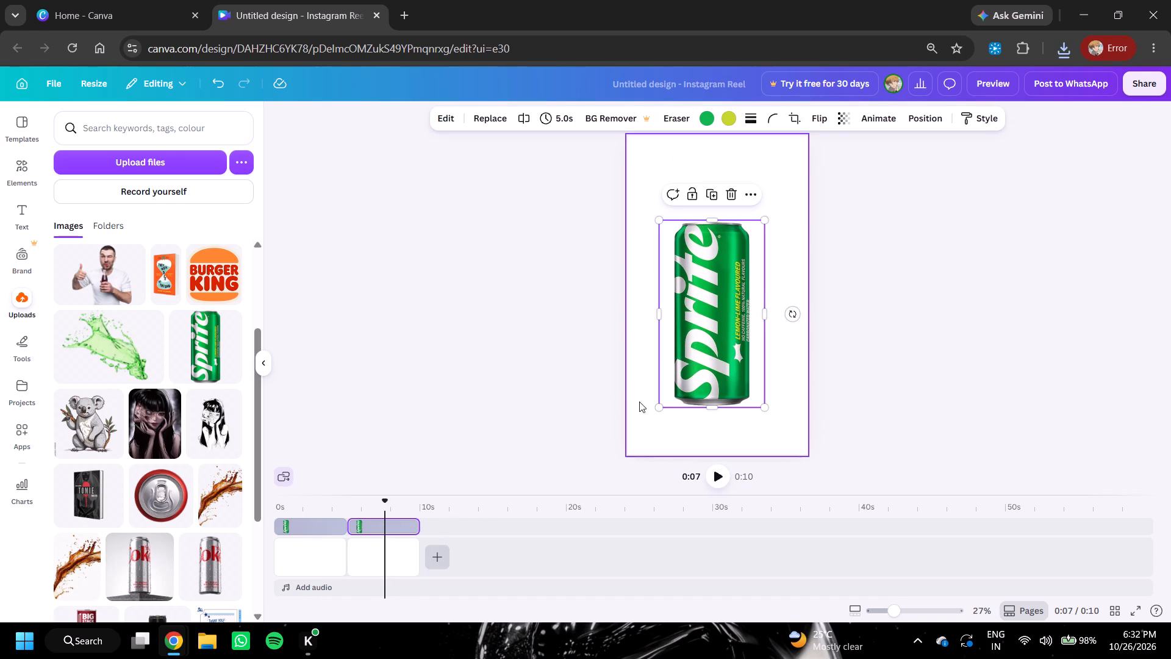
pyautogui.click(733, 188)
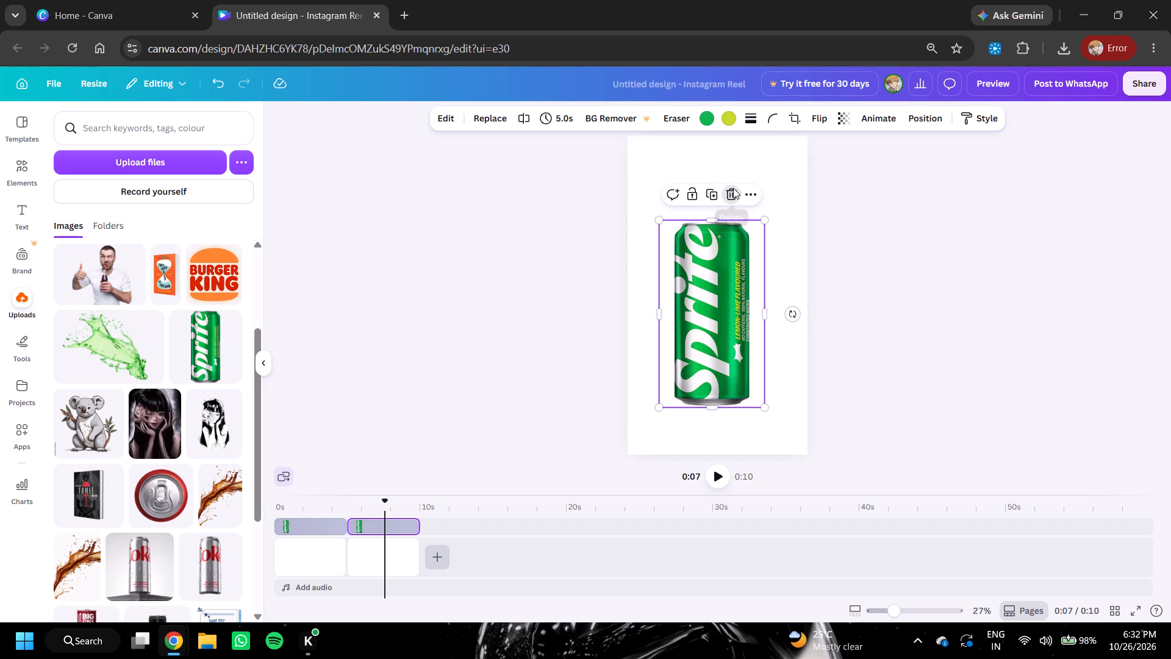
# Select the Sprite can in the first scene.
pyautogui.click(324, 564)
pyautogui.click(316, 522)
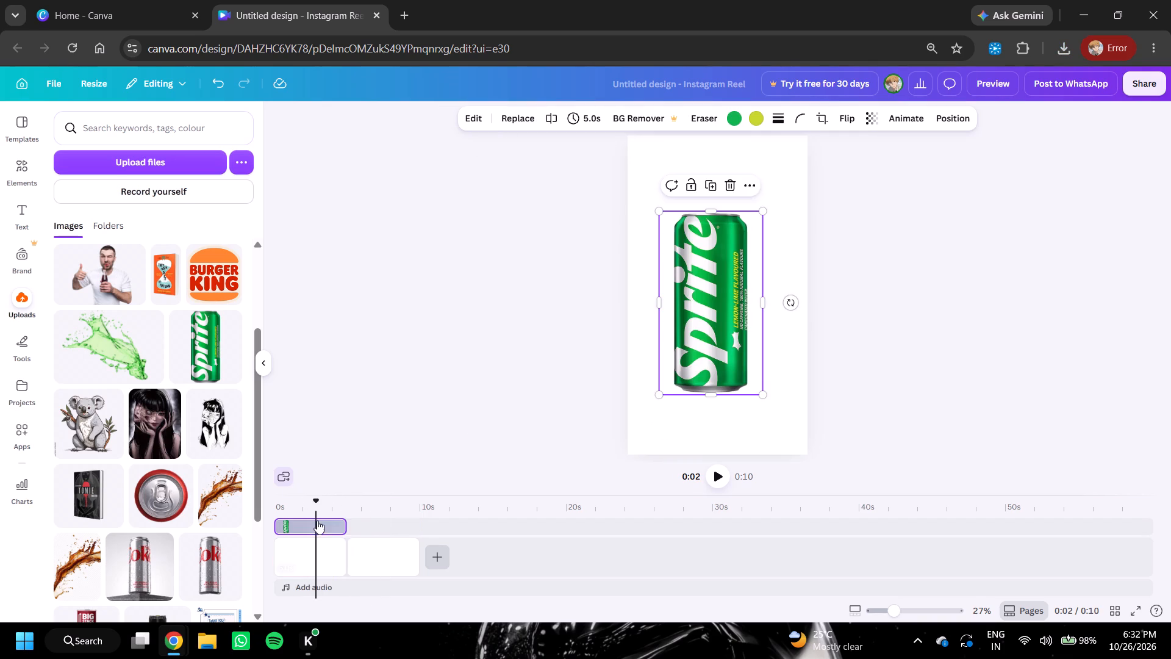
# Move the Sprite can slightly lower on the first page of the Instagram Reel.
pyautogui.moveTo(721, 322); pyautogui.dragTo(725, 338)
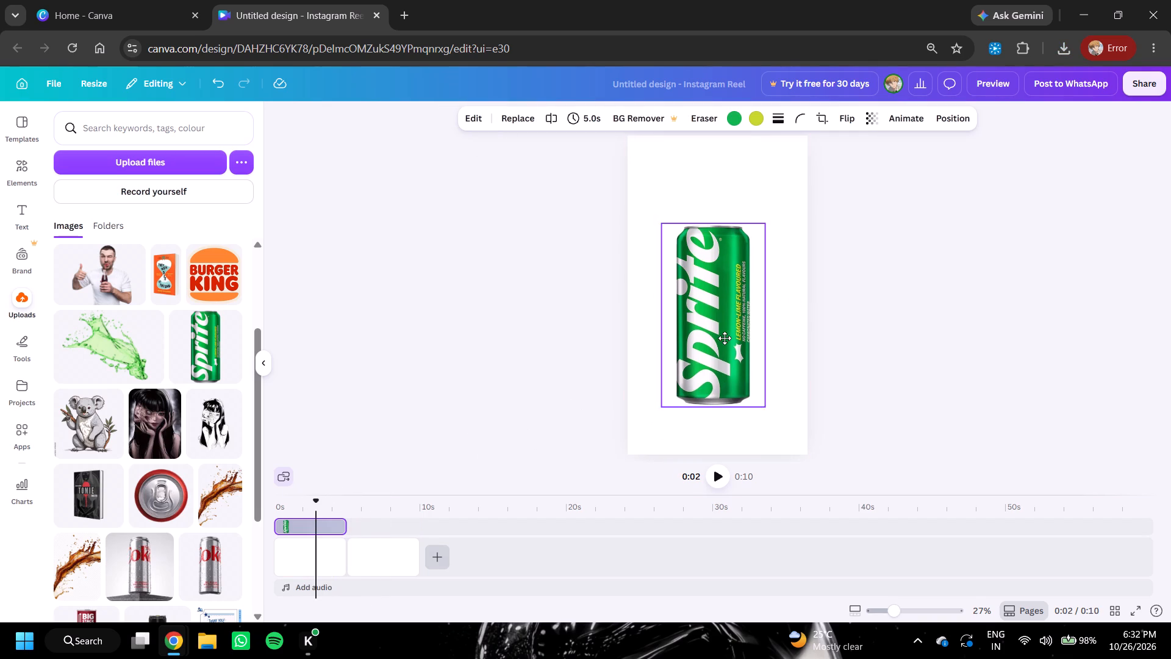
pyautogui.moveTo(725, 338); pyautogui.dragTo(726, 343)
# Insert the uploaded photo of the Diet Coke can on a stone block as two pages at the start of the timeline.
pyautogui.doubleClick(289, 570)
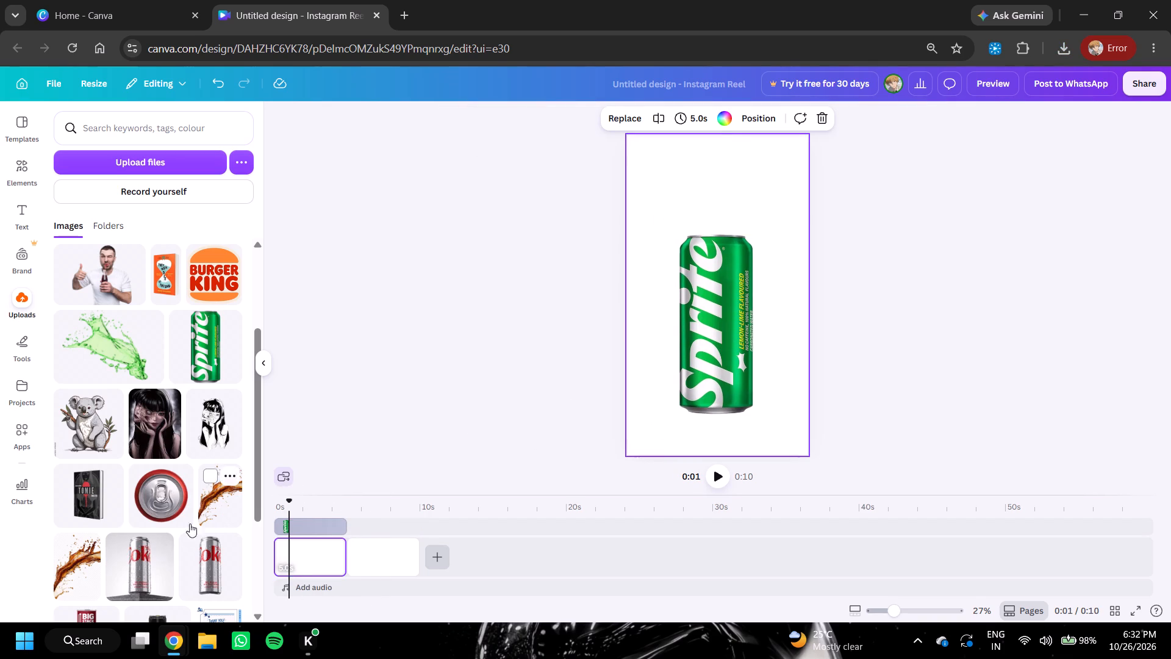
pyautogui.doubleClick(150, 554)
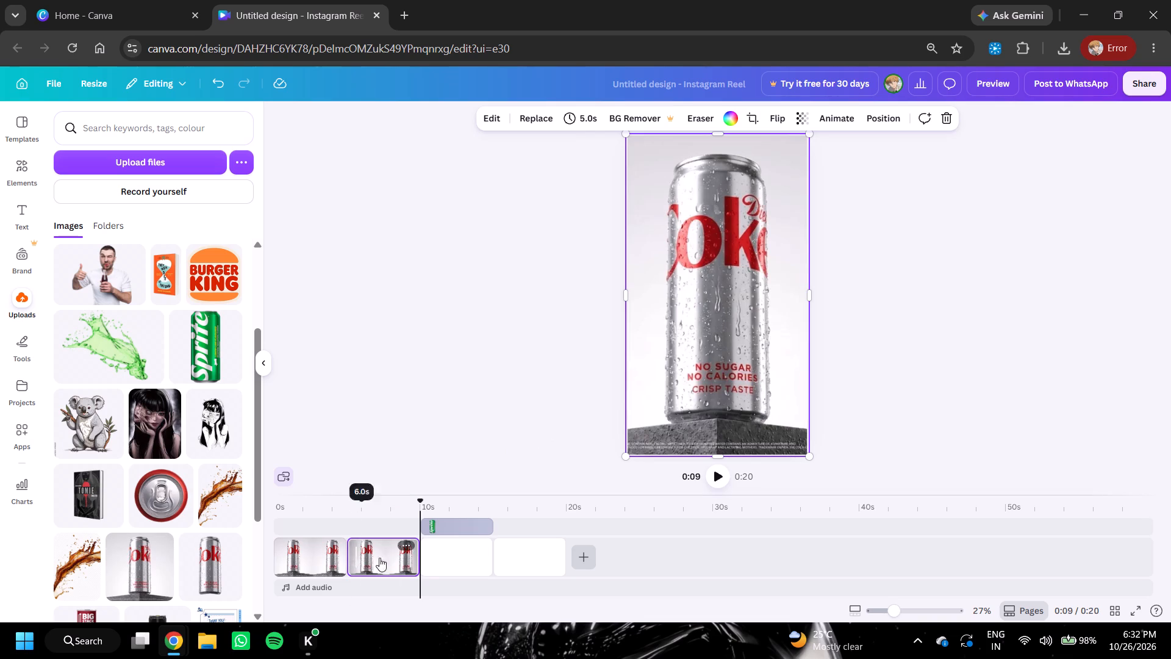
# Shift the Sprite can's clip on the timeline so it sits over the second Diet Coke page.
pyautogui.doubleClick(435, 535)
pyautogui.doubleClick(437, 531)
pyautogui.moveTo(438, 530); pyautogui.dragTo(363, 522)
pyautogui.click(363, 522)
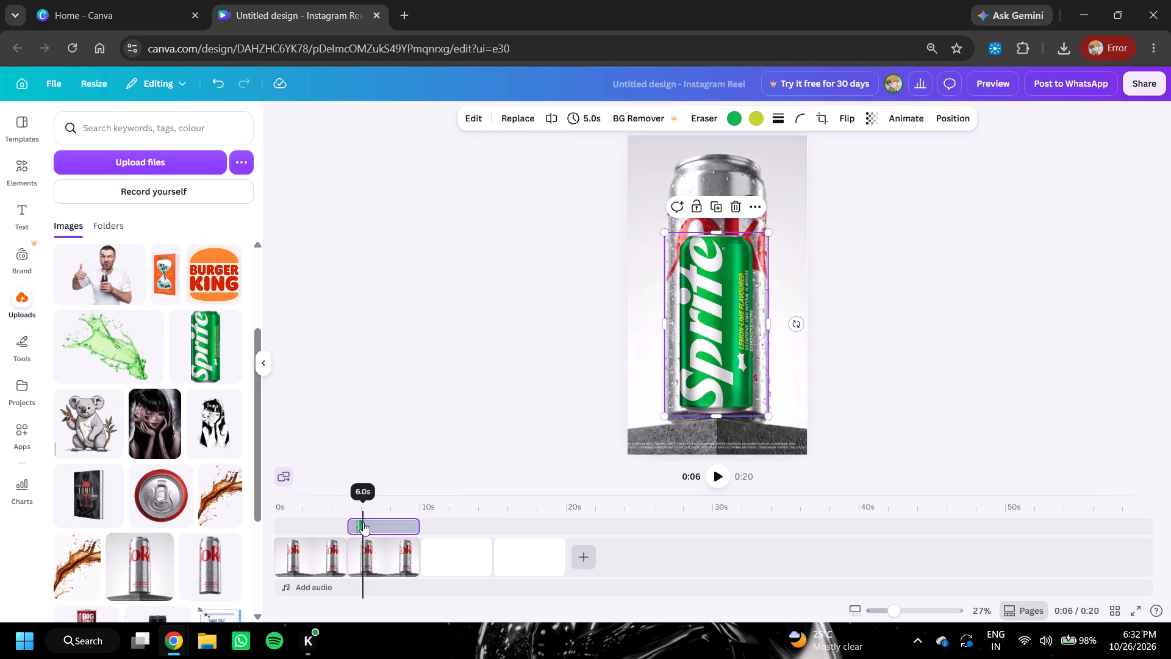
# Reposition and enlarge the Sprite can so it covers most of the Diet Coke can in the photo.
pyautogui.moveTo(709, 355); pyautogui.dragTo(709, 299)
pyautogui.tripleClick(709, 299)
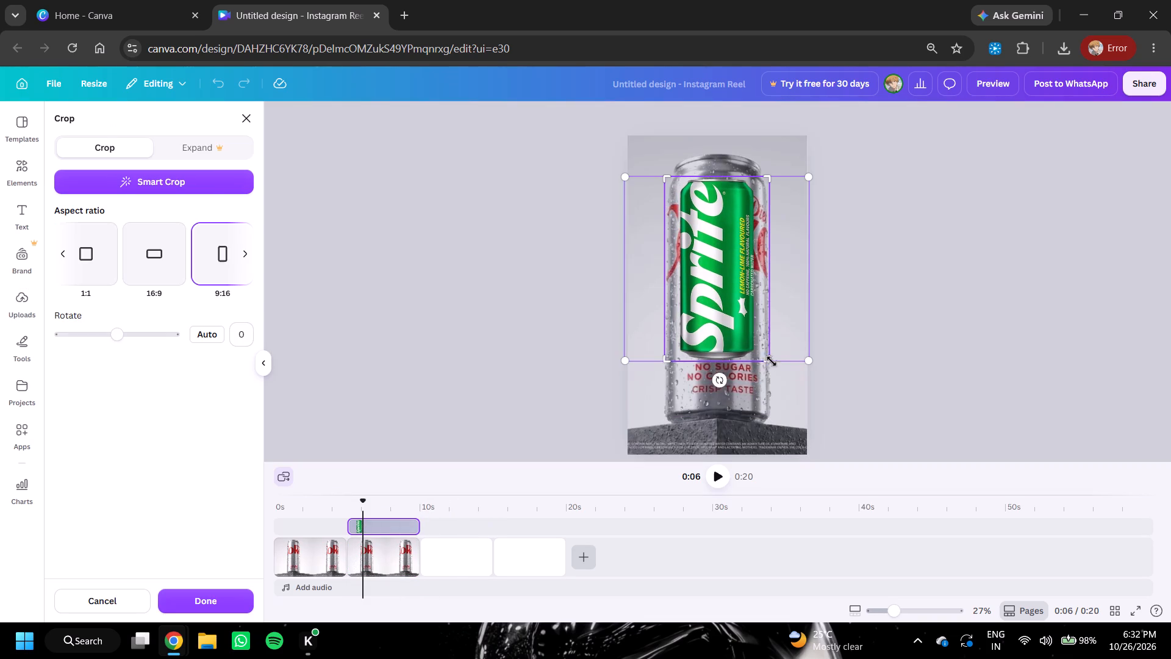
pyautogui.click(836, 352)
pyautogui.moveTo(769, 361); pyautogui.dragTo(781, 413)
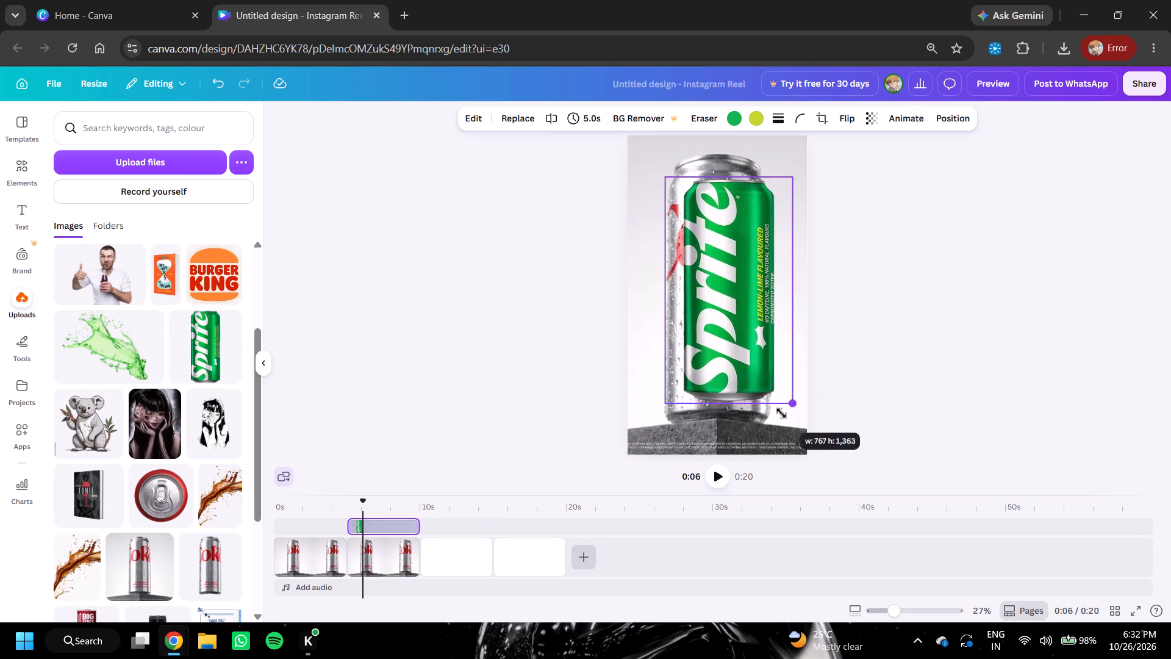
pyautogui.moveTo(781, 413); pyautogui.dragTo(784, 428)
pyautogui.moveTo(719, 359); pyautogui.dragTo(704, 340)
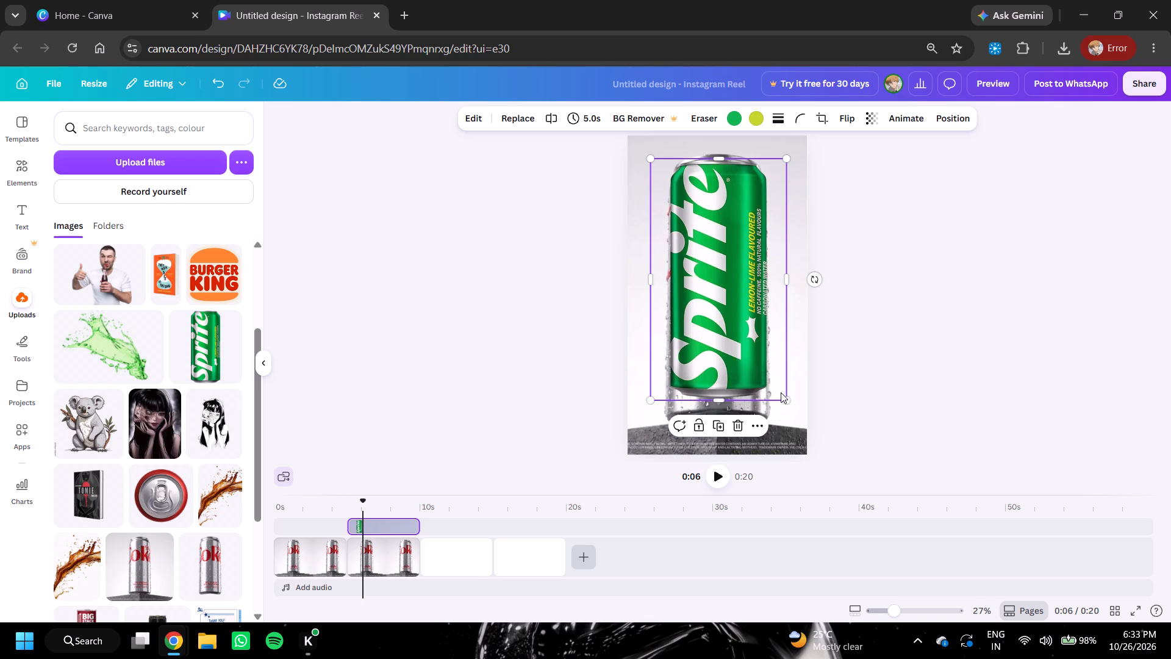
pyautogui.click(782, 395)
pyautogui.moveTo(784, 400); pyautogui.dragTo(793, 412)
pyautogui.click(822, 367)
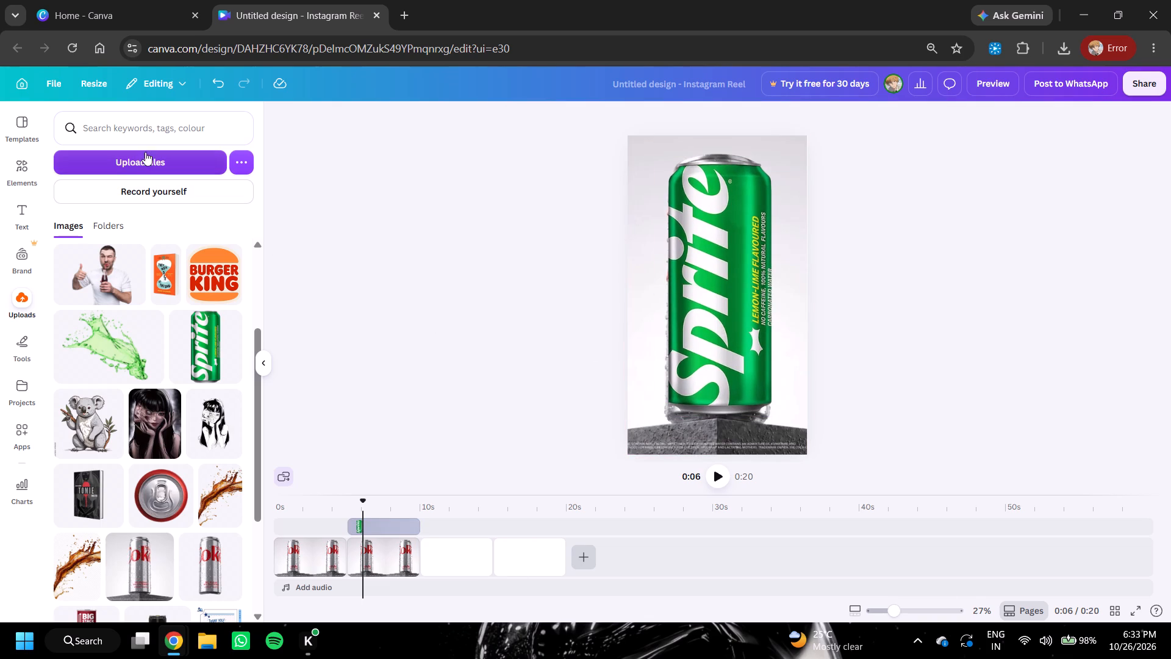
# Close the Instagram Reel design and dismiss the Create a design dialog on the home page.
pyautogui.click(15, 49)
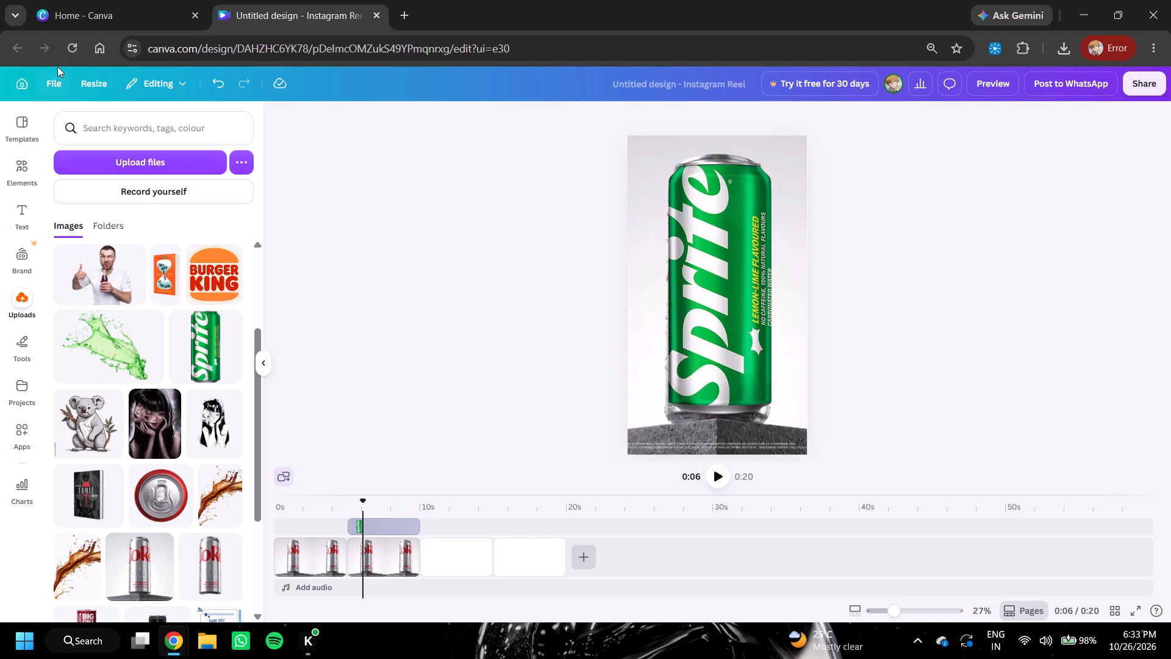
pyautogui.doubleClick(376, 11)
pyautogui.click(1050, 105)
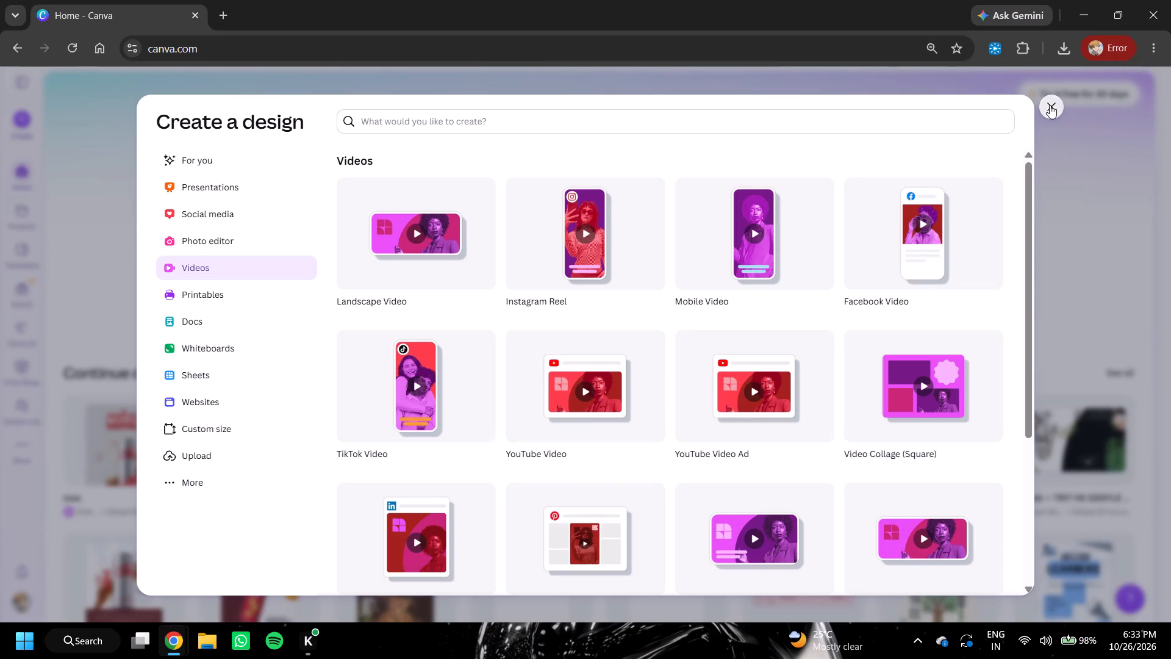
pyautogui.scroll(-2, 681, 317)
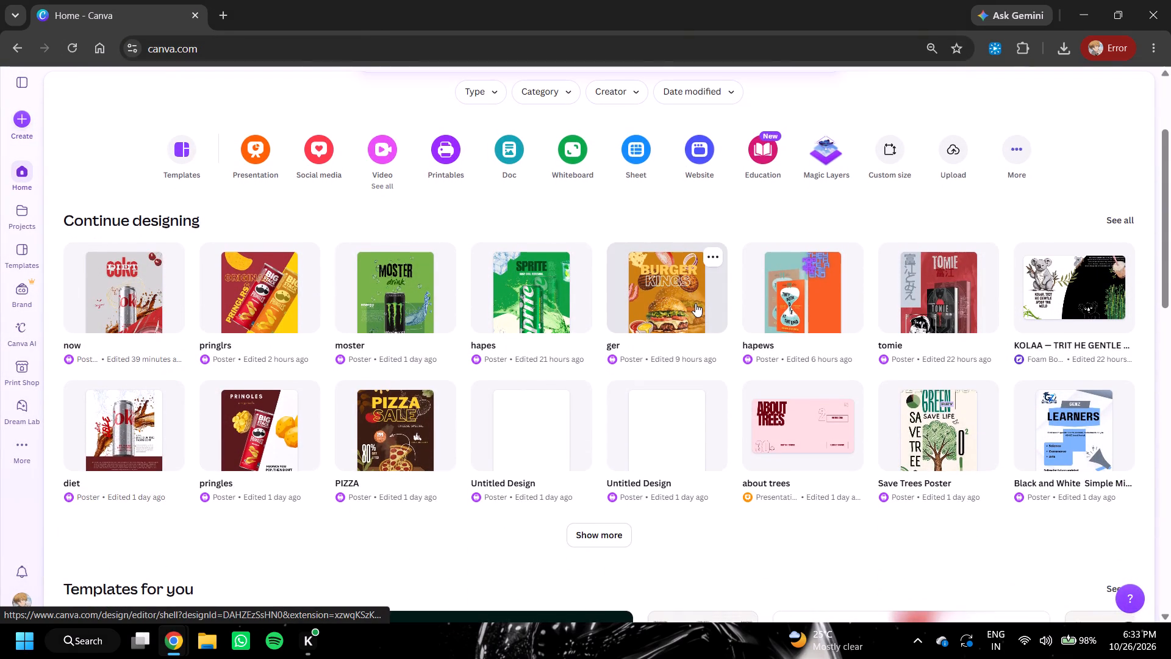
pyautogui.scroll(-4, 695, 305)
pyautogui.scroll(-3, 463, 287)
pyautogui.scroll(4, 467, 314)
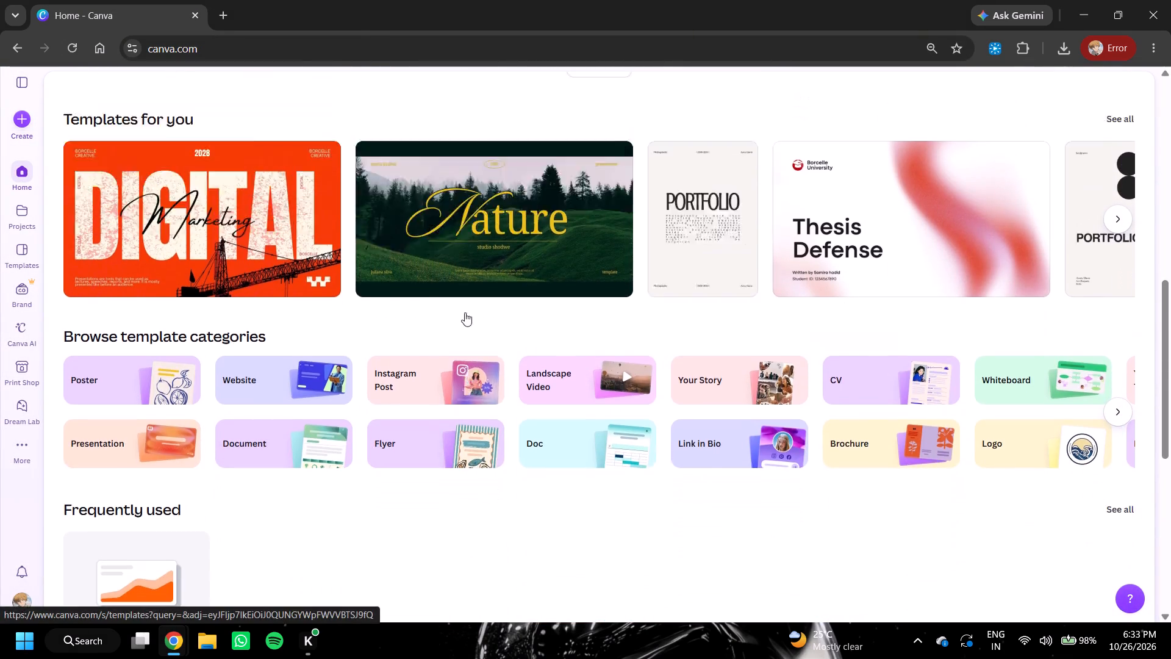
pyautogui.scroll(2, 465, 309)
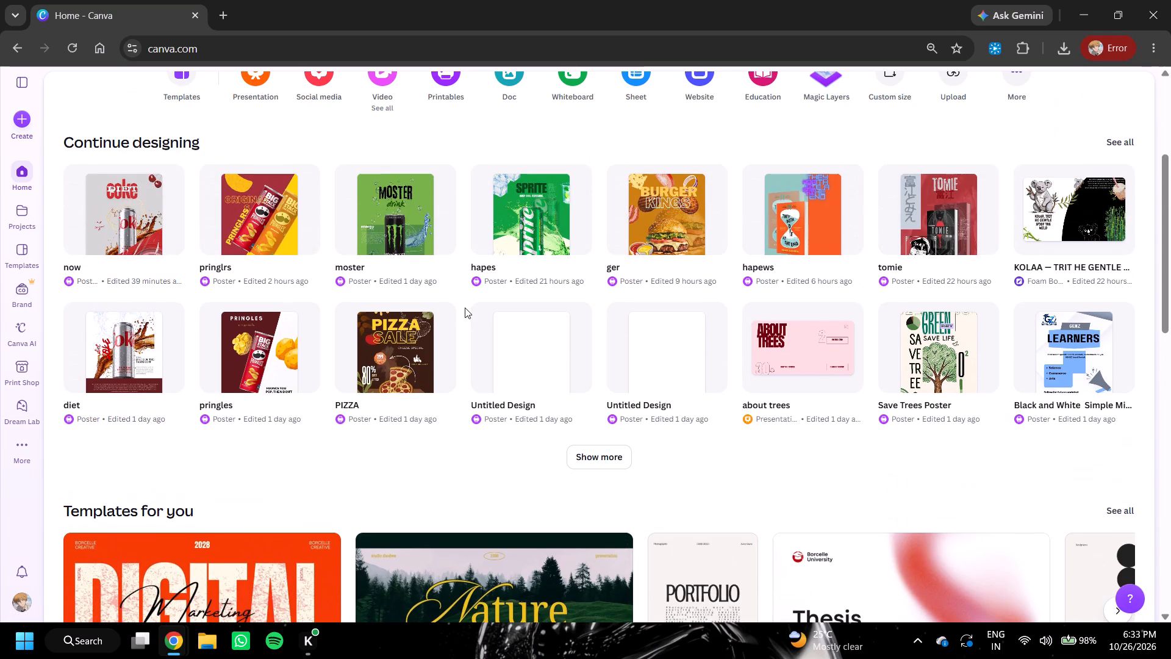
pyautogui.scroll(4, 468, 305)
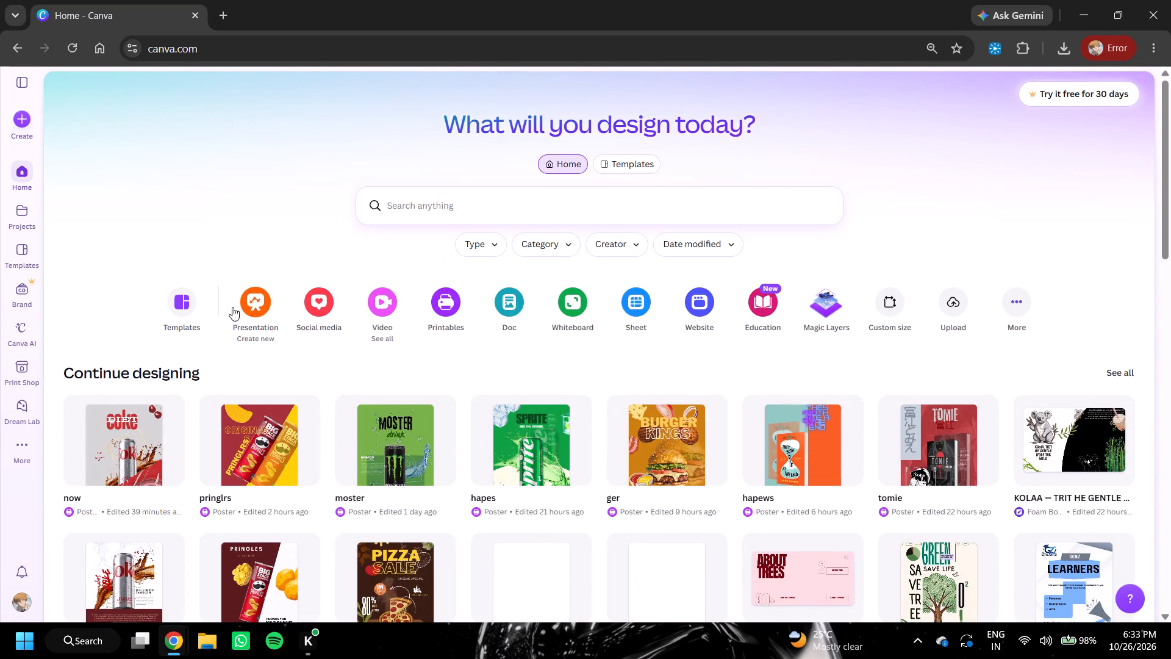
# Search the design types for "poster" and create a blank Poster (Landscape, Foam Board) design.
pyautogui.click(23, 126)
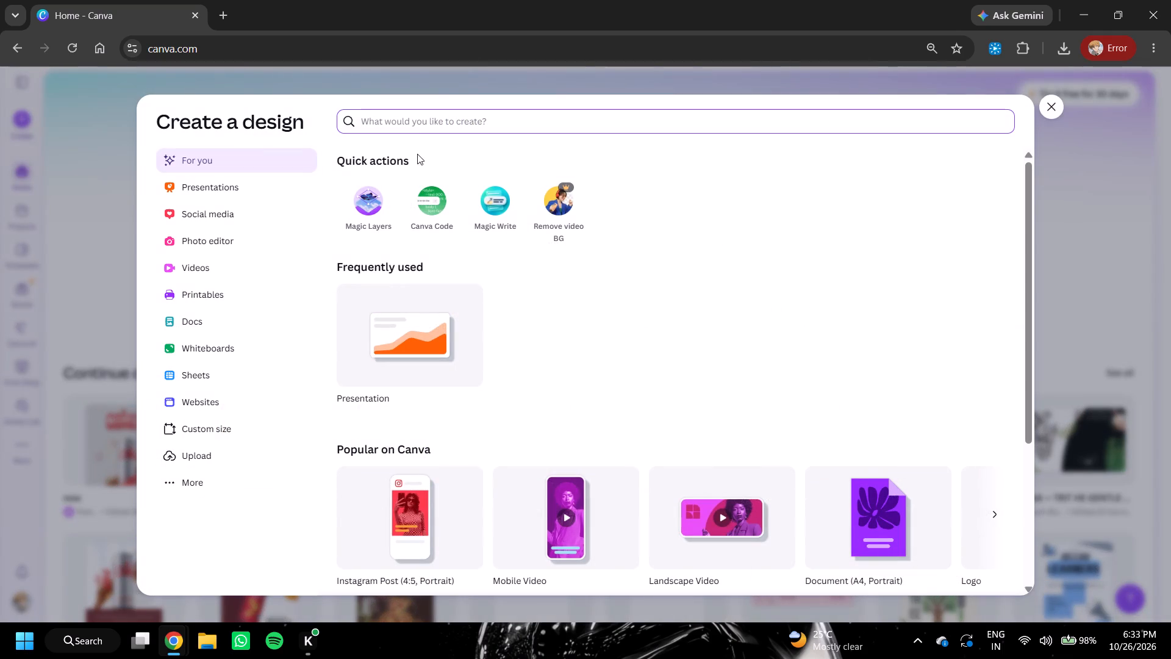
pyautogui.click(462, 124)
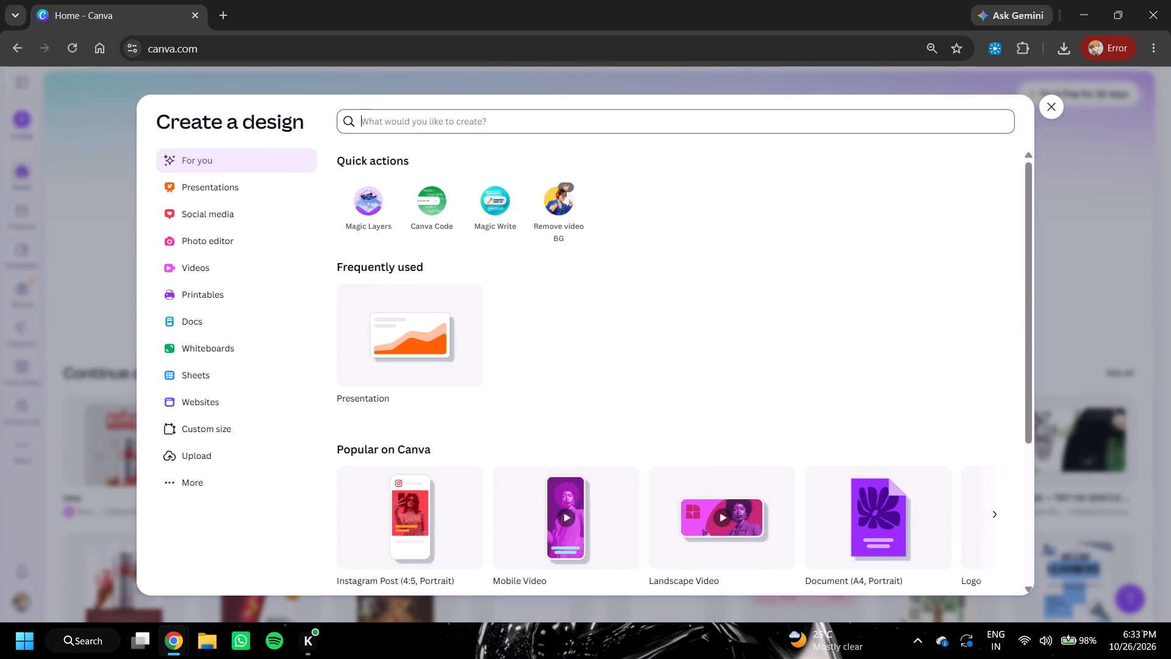
pyautogui.write('poster')
pyautogui.press('Return')
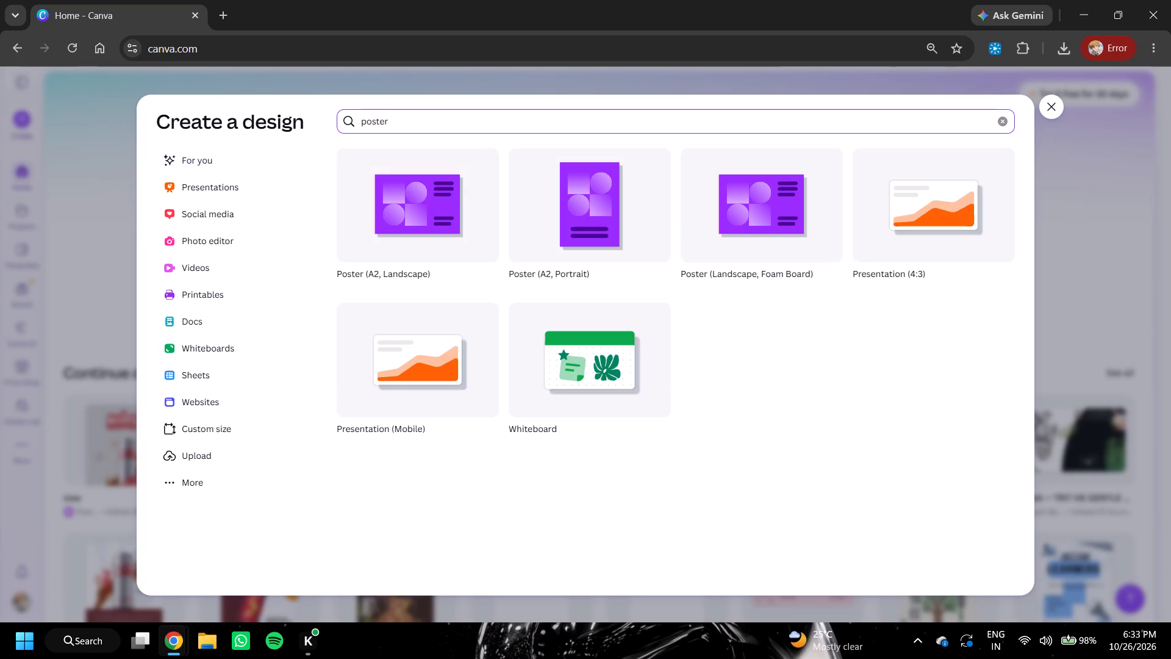
pyautogui.click(743, 229)
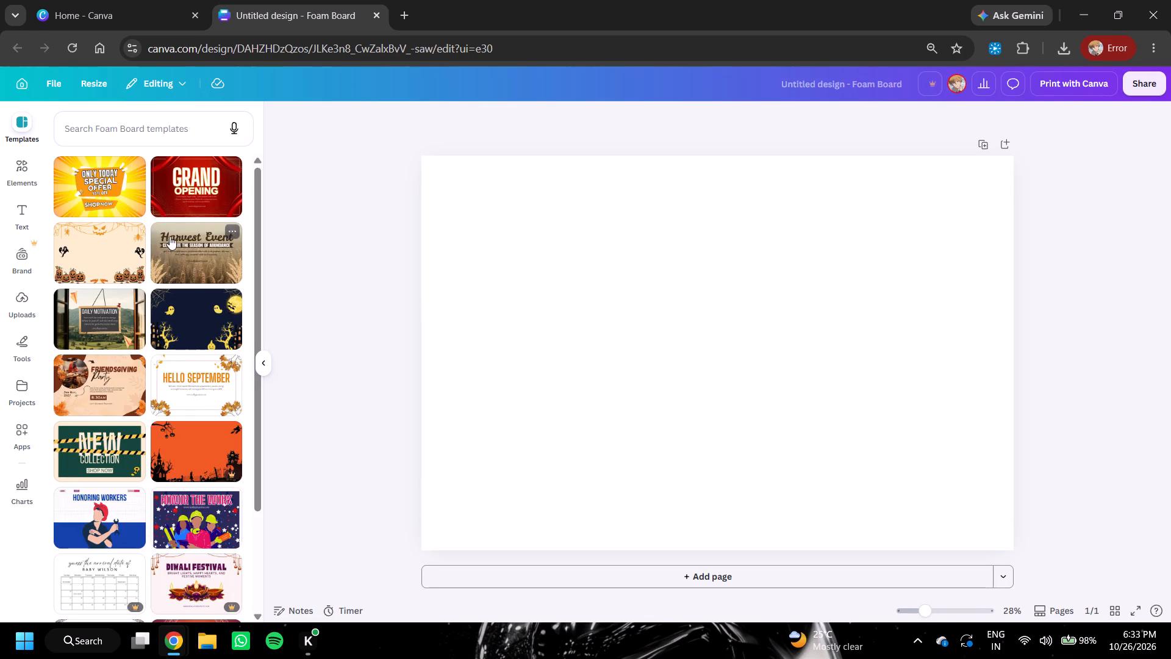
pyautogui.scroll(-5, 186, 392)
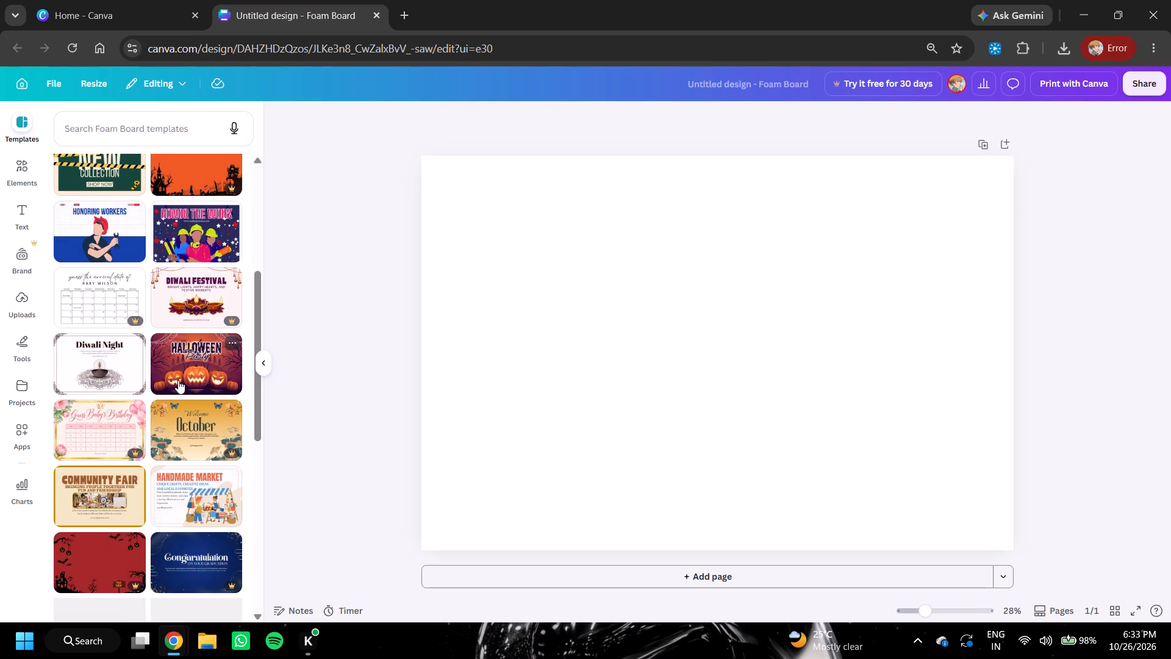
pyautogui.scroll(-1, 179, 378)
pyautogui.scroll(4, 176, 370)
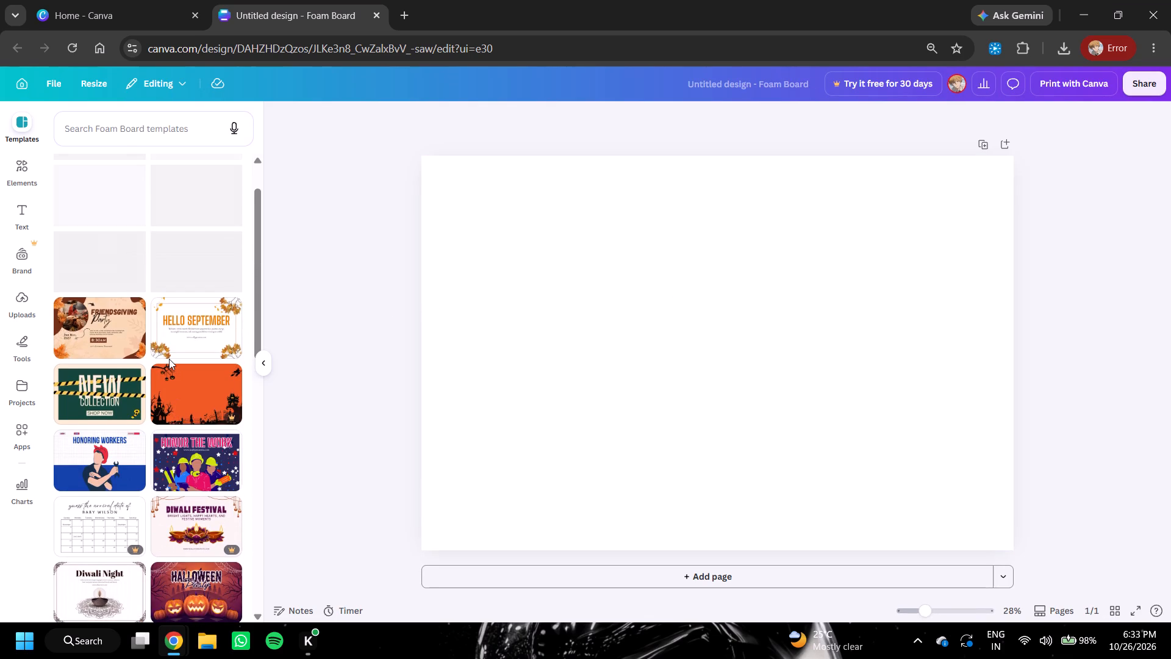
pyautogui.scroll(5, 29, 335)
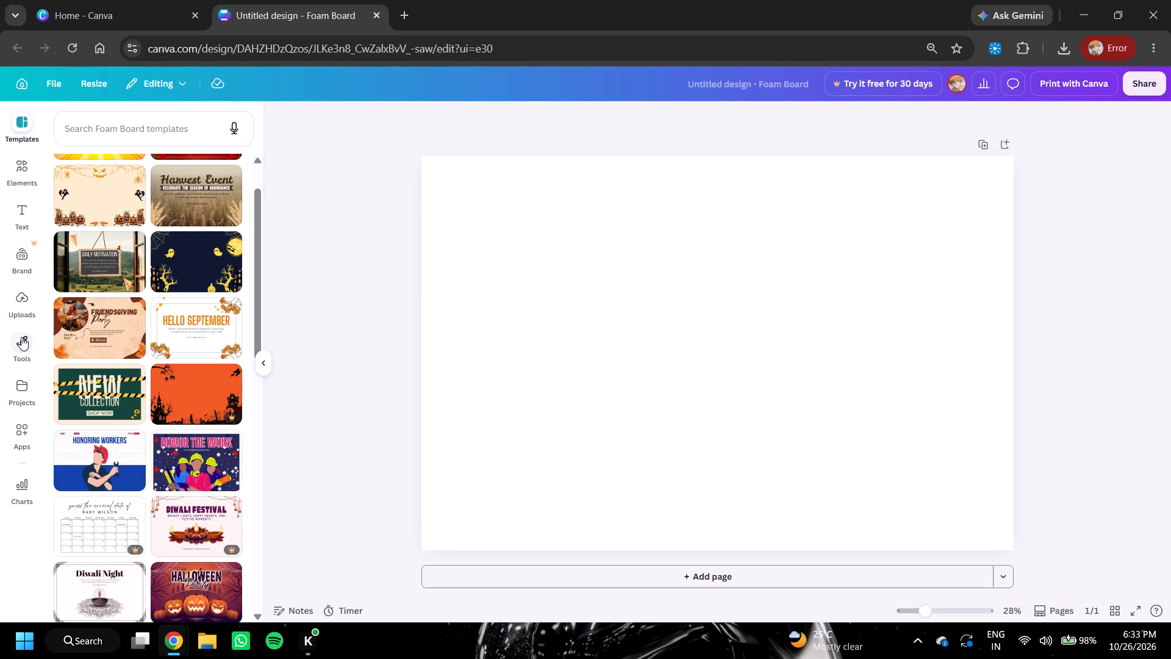
# Search the elements for "shape" and add the black square graphic to the blank page.
pyautogui.click(27, 221)
pyautogui.click(26, 177)
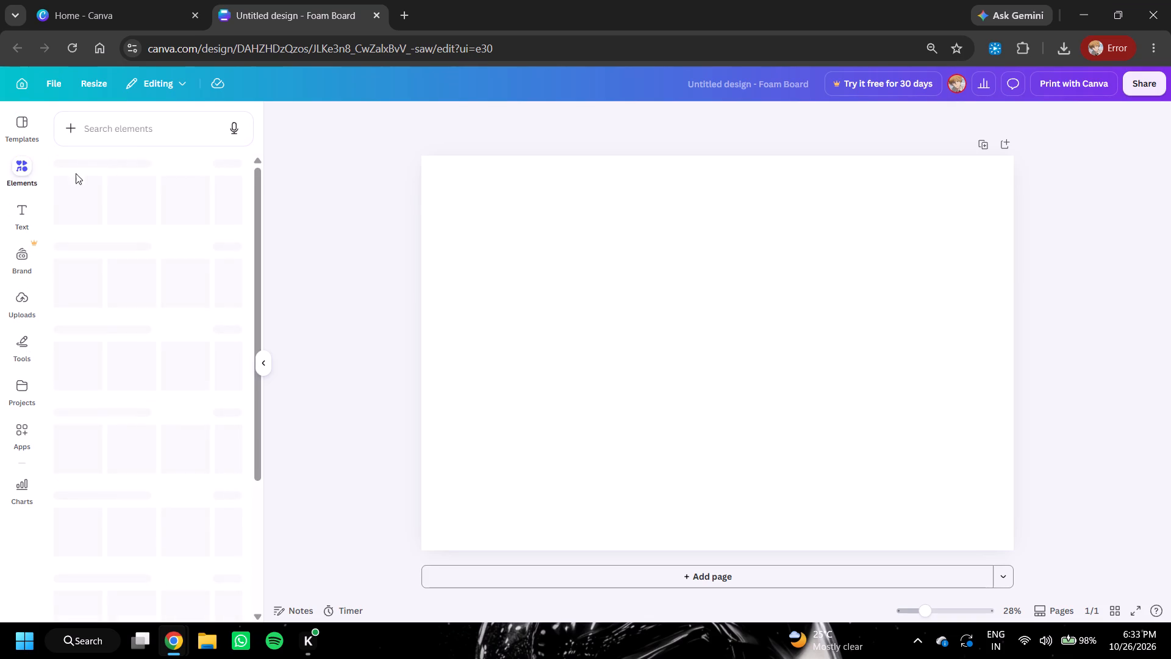
pyautogui.click(134, 128)
pyautogui.write('shape')
pyautogui.press('Return')
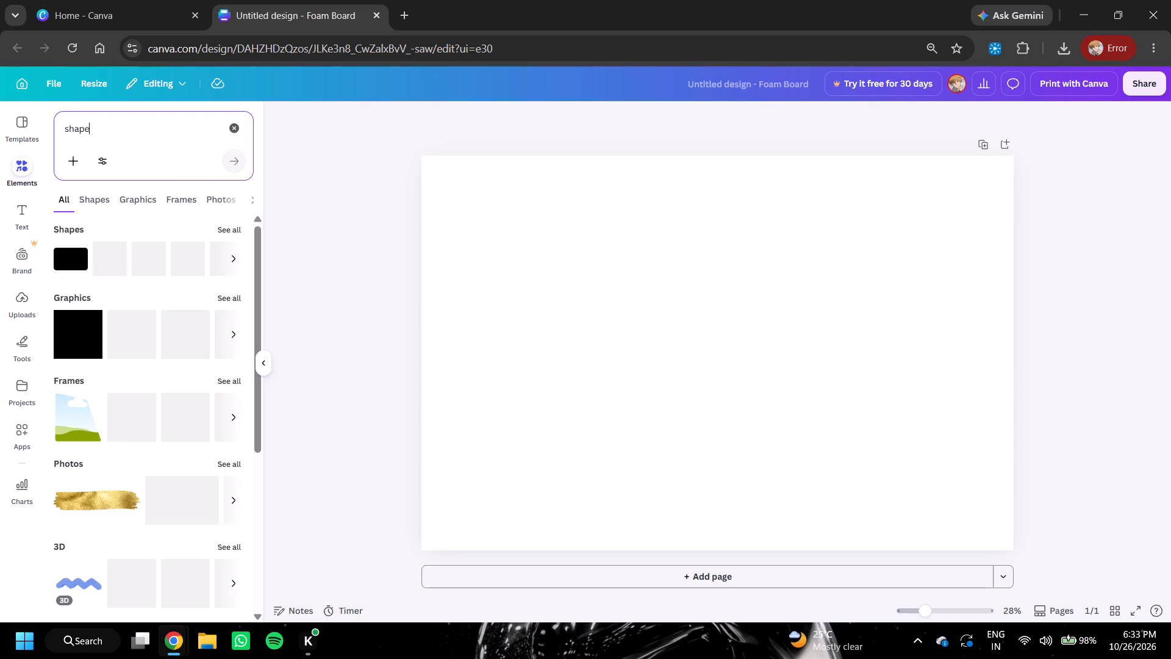
pyautogui.click(87, 350)
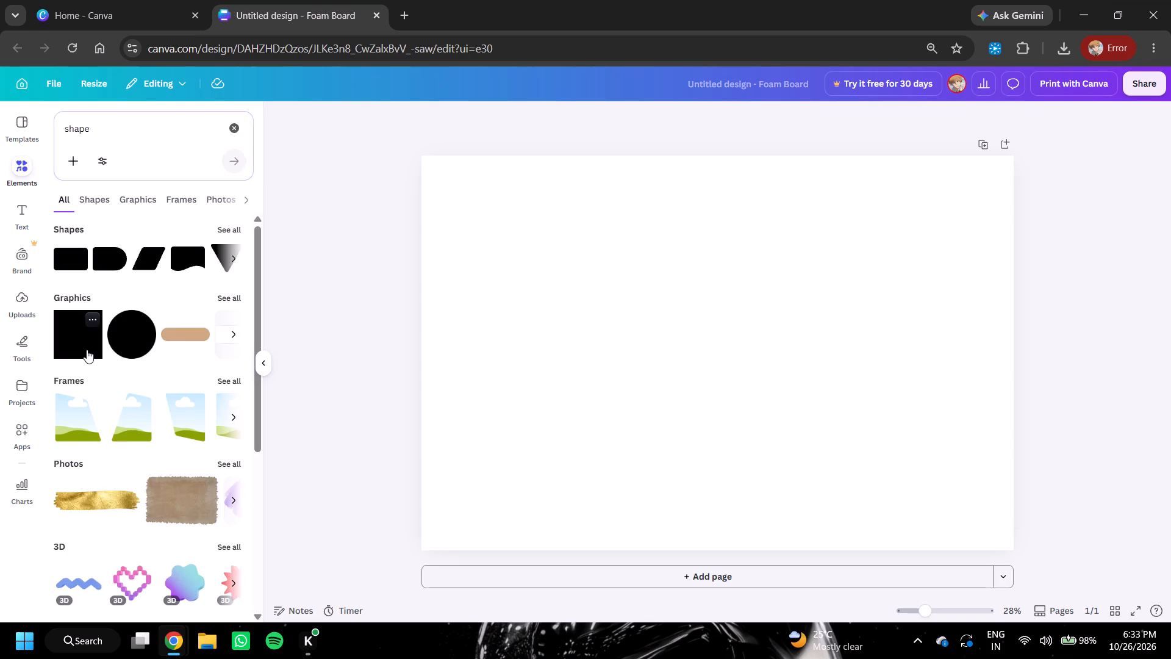
# Move and enlarge the black square to fill the page's upper-right area, extending past its top and right edges.
pyautogui.moveTo(737, 377); pyautogui.dragTo(786, 411)
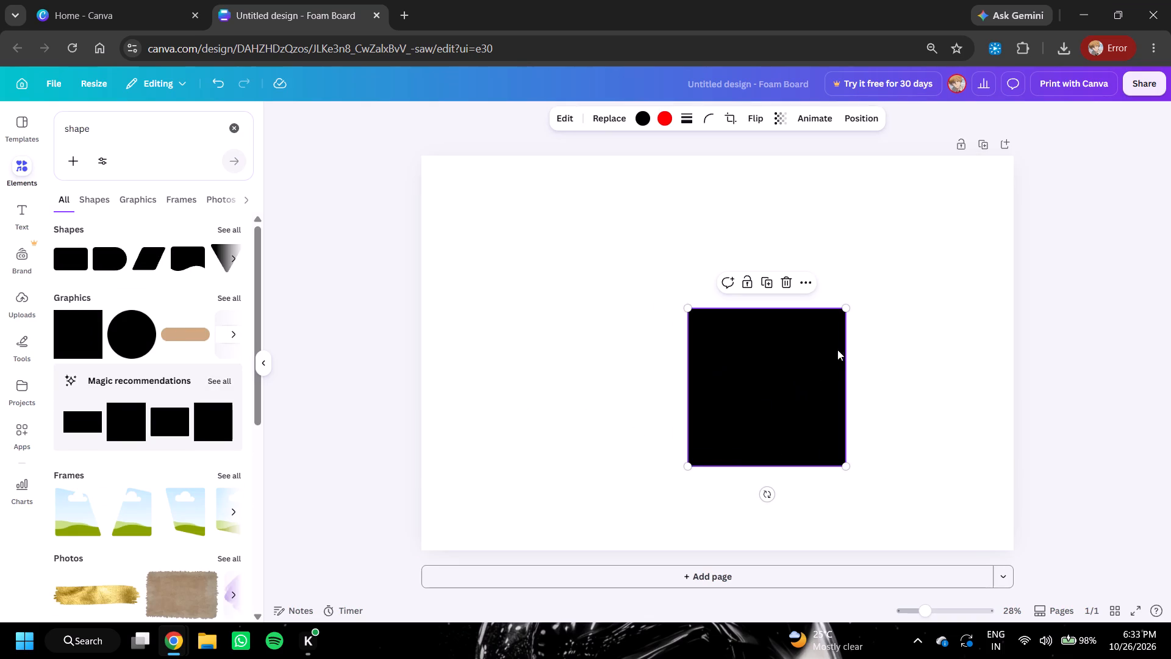
pyautogui.moveTo(845, 309); pyautogui.dragTo(1083, 181)
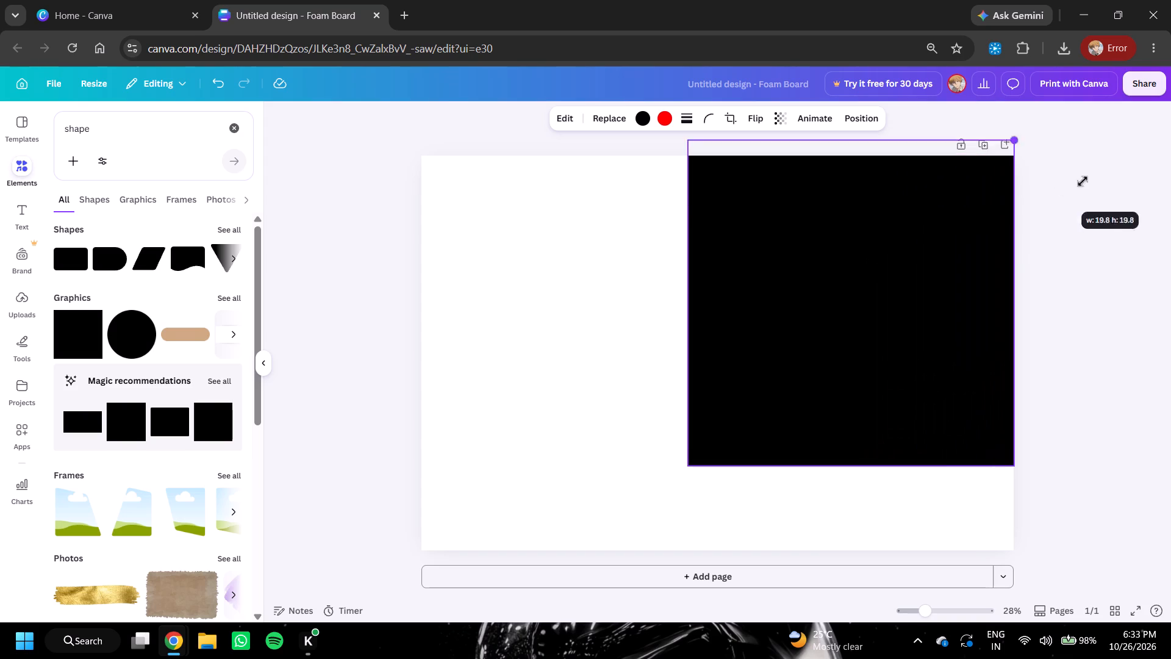
pyautogui.moveTo(1083, 181); pyautogui.dragTo(1114, 171)
pyautogui.moveTo(894, 276); pyautogui.dragTo(872, 274)
pyautogui.click(872, 274)
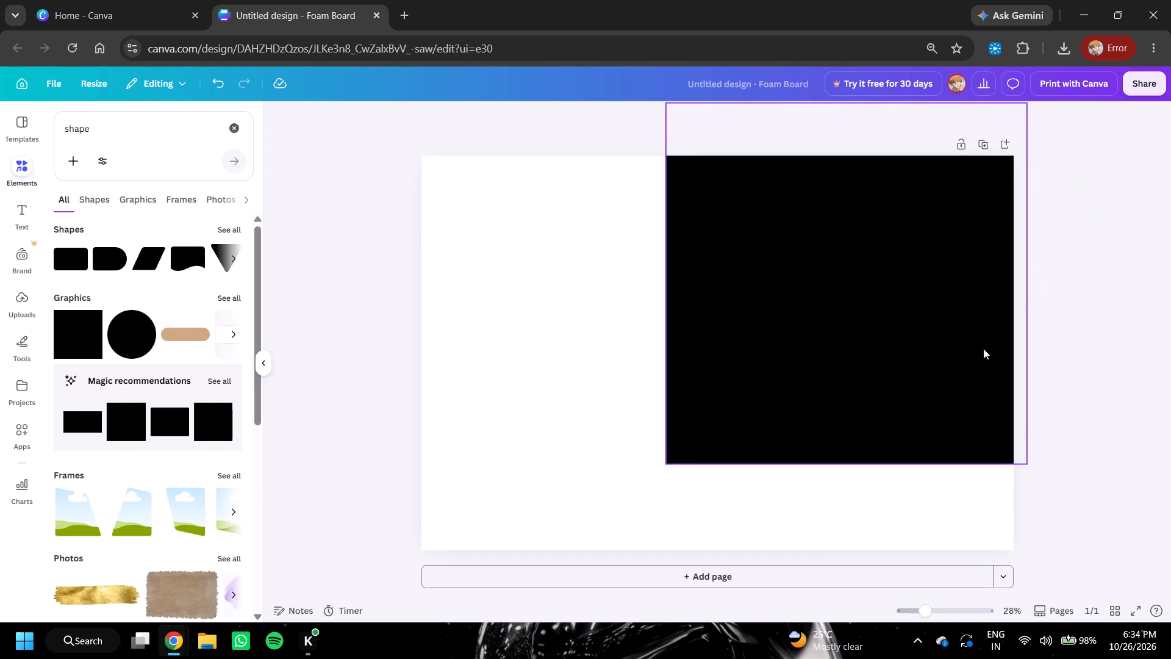
pyautogui.doubleClick(854, 397)
pyautogui.click(1170, 326)
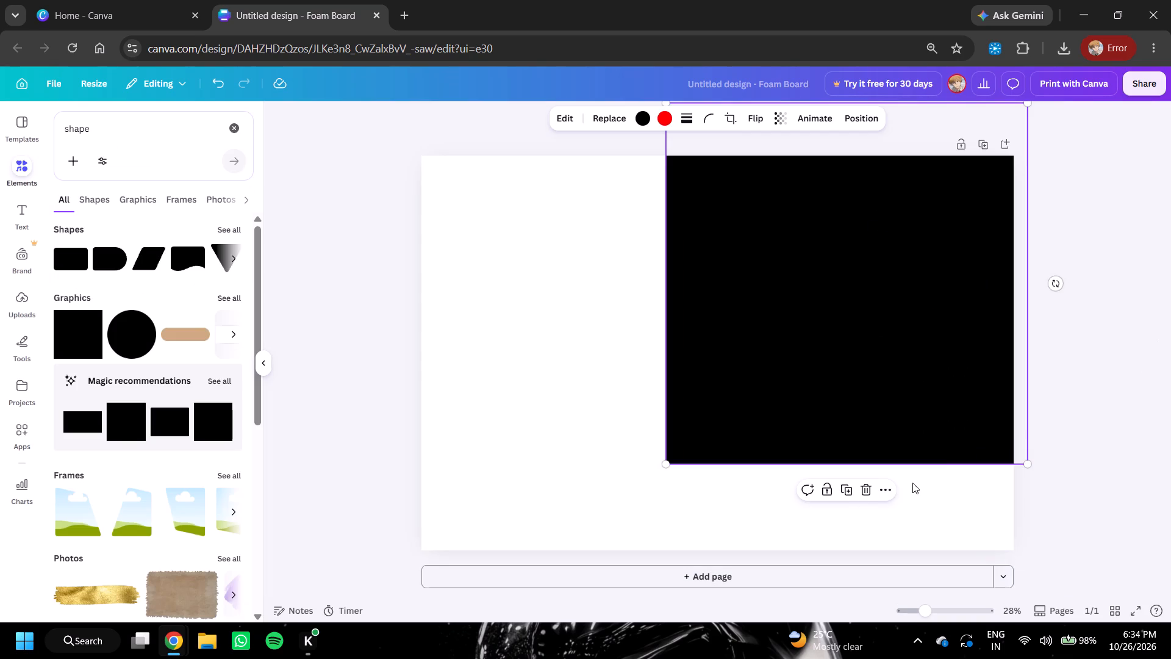
# Lock the enlarged black square in place on the page.
pyautogui.click(823, 488)
pyautogui.click(398, 385)
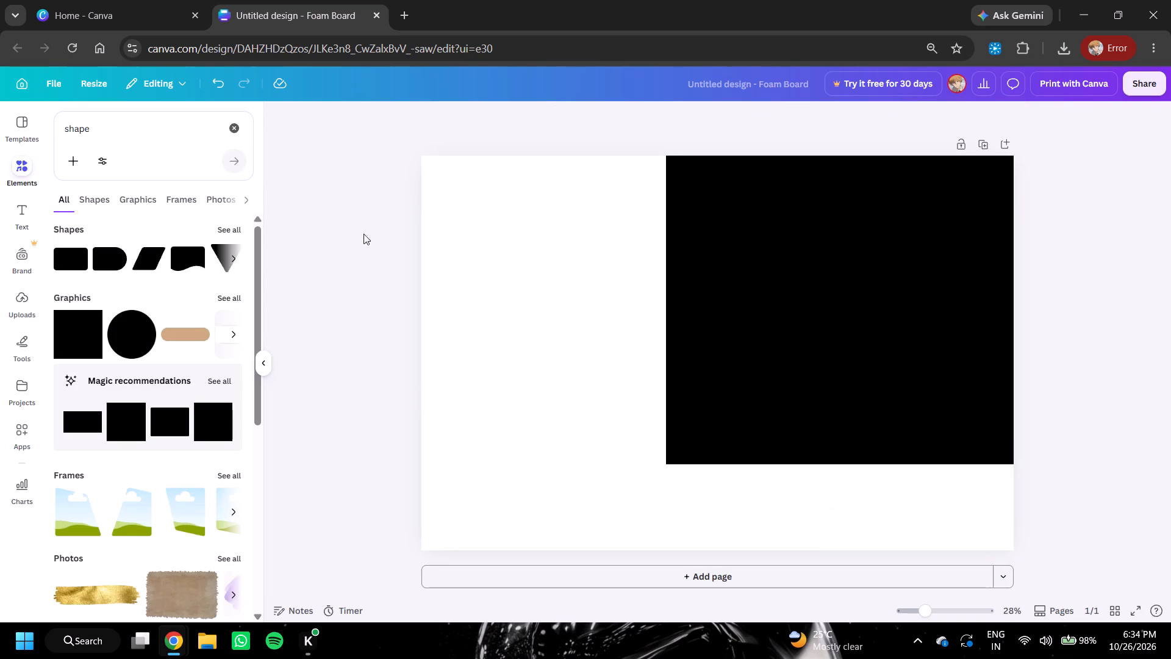
# In a new browser tab, search Google Images for "panda animated from jjk" and browse the results for a poster picture.
pyautogui.doubleClick(410, 1)
pyautogui.click(304, 52)
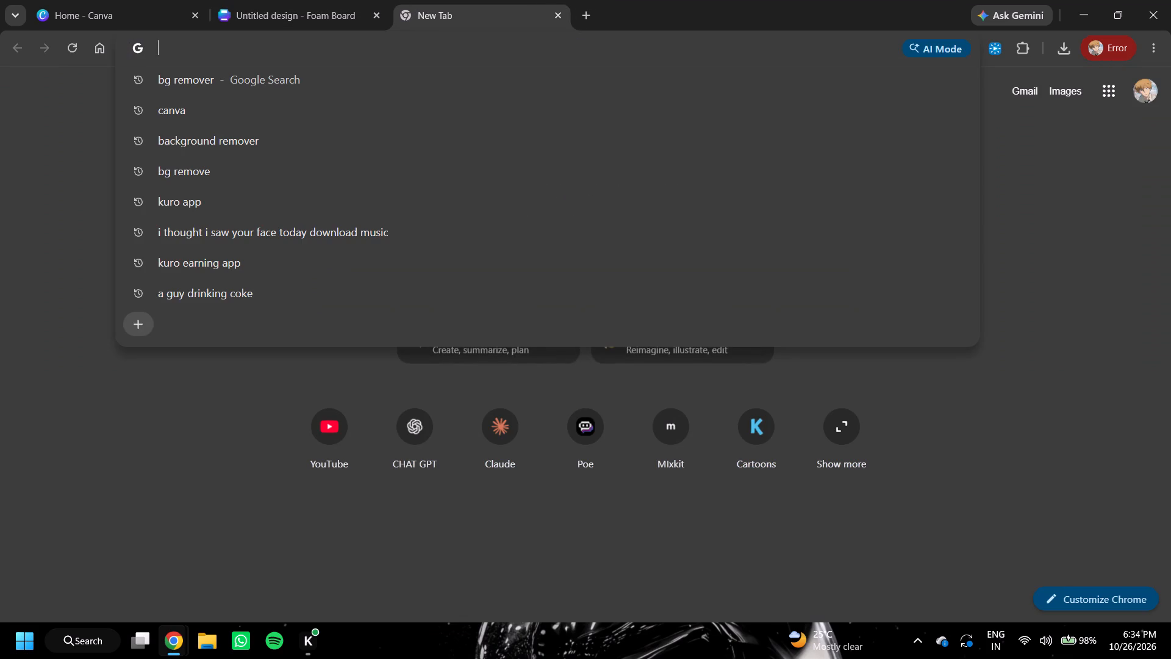
pyautogui.write('panda')
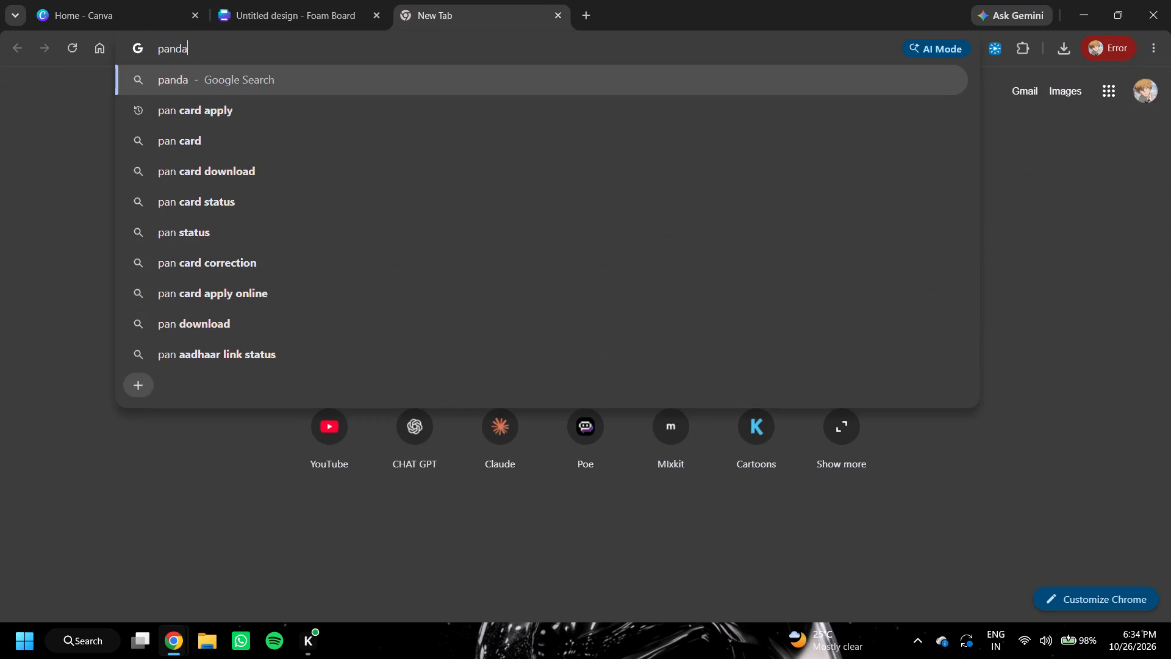
pyautogui.press('Return')
pyautogui.click(247, 147)
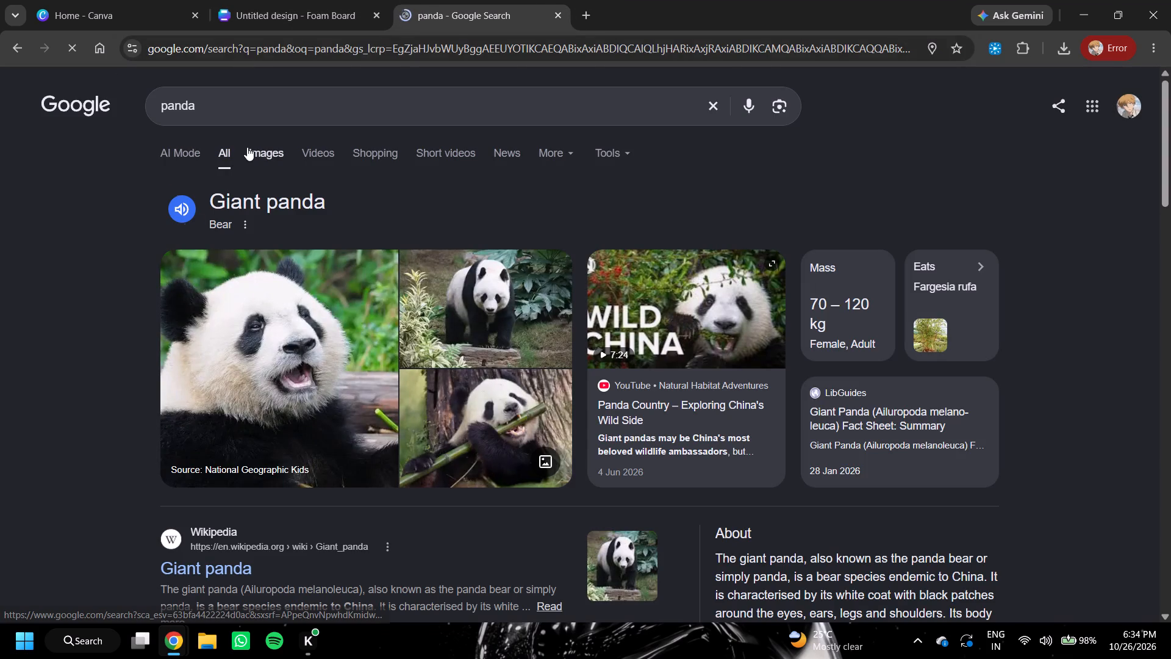
pyautogui.click(309, 92)
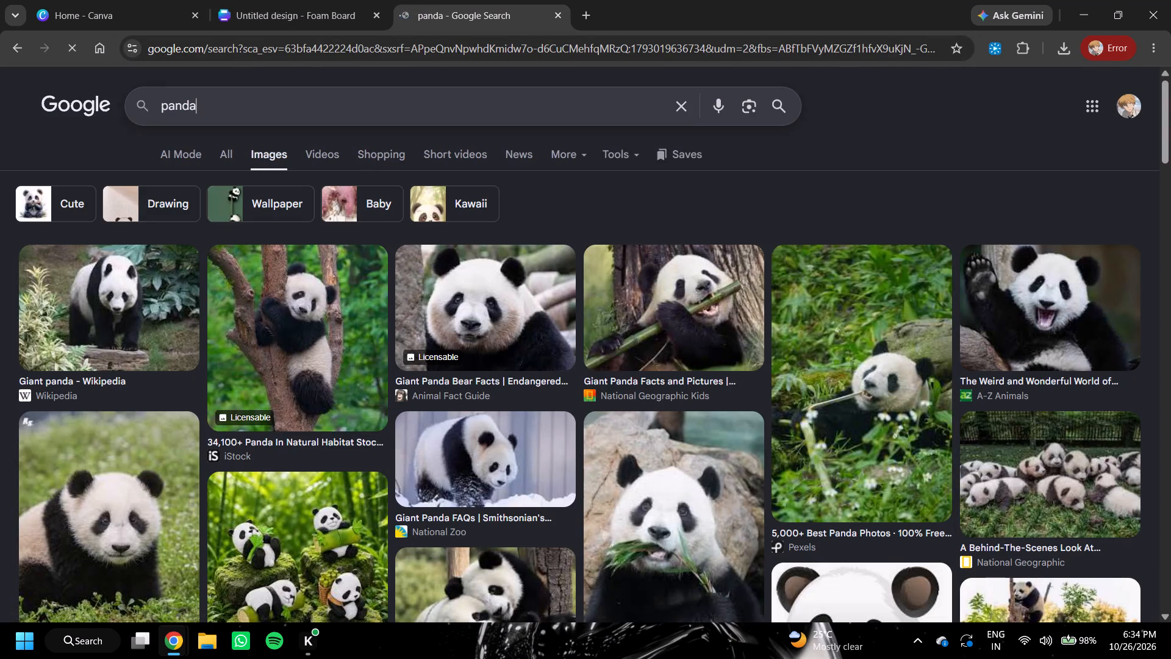
pyautogui.press('space')
pyautogui.write('animated from jjk')
pyautogui.press('Return')
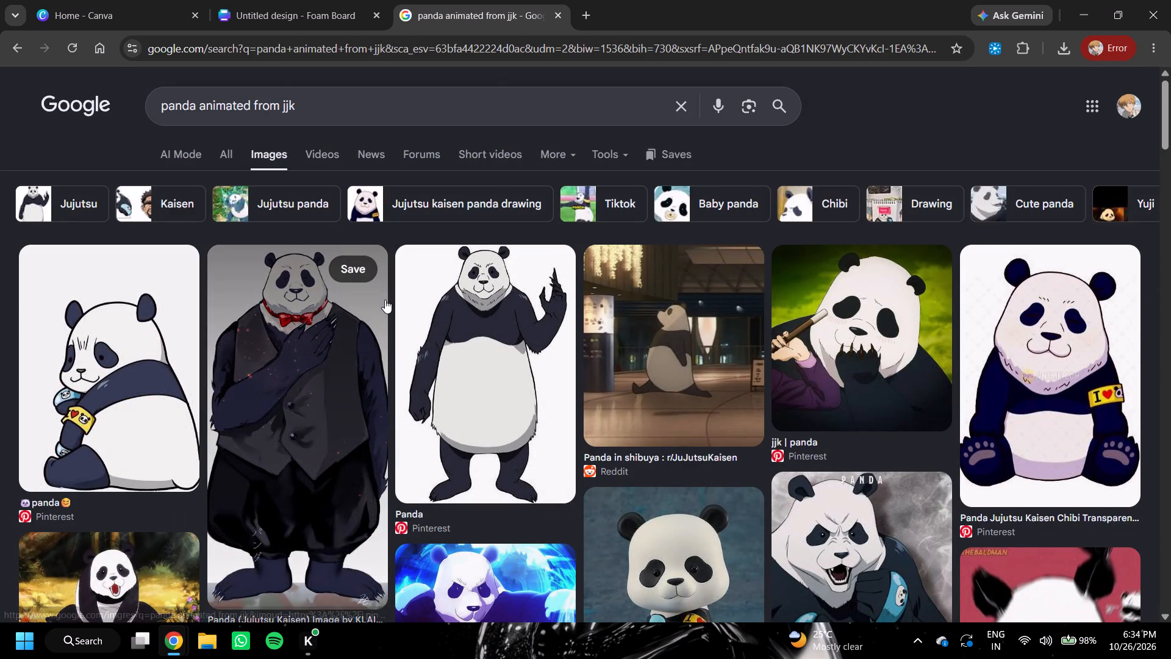
pyautogui.scroll(-2, 384, 301)
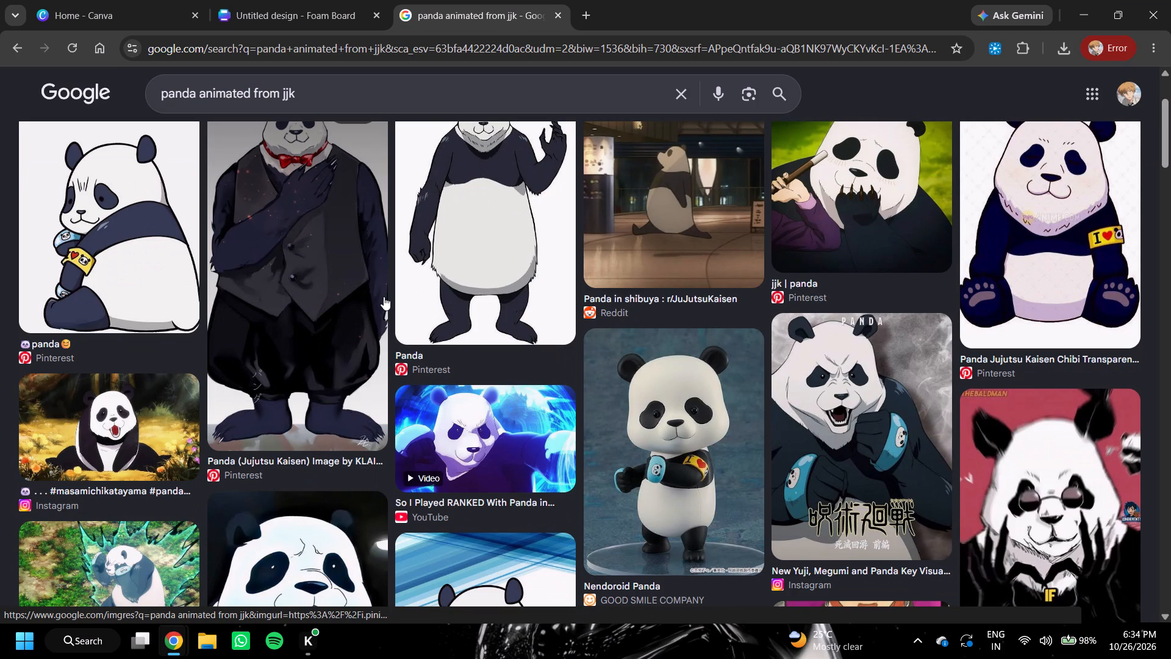
pyautogui.scroll(-2, 719, 339)
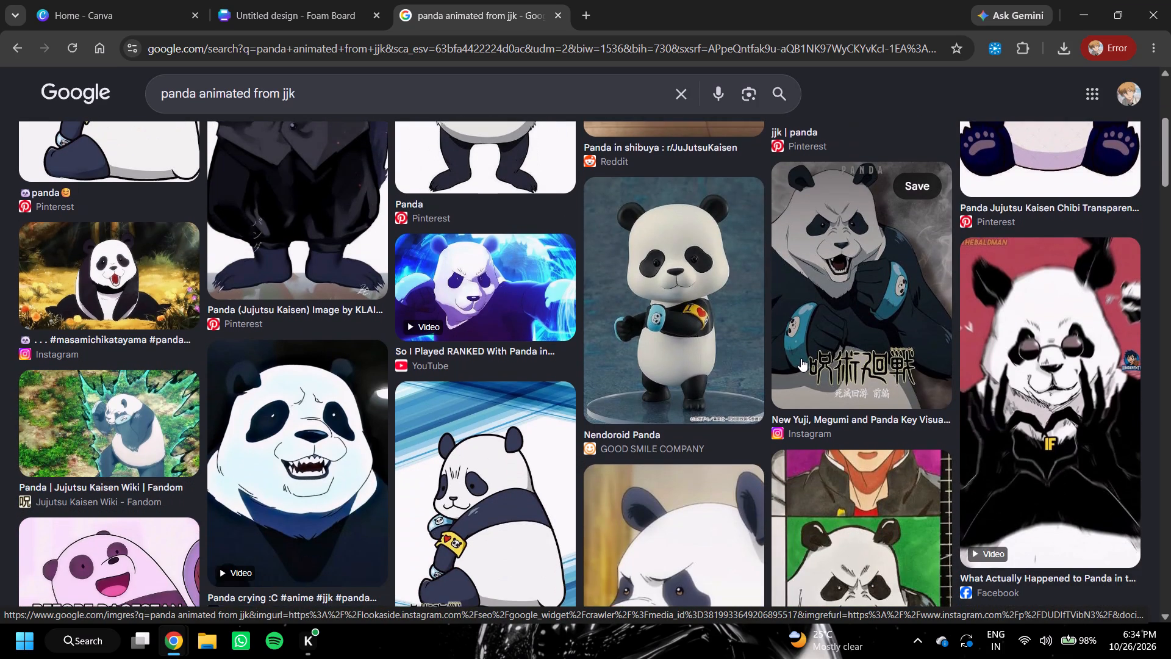
# Browse the panda image results for a suitable Jujutsu Kaisen Panda picture for the poster.
pyautogui.scroll(-1, 801, 358)
pyautogui.scroll(-2, 850, 263)
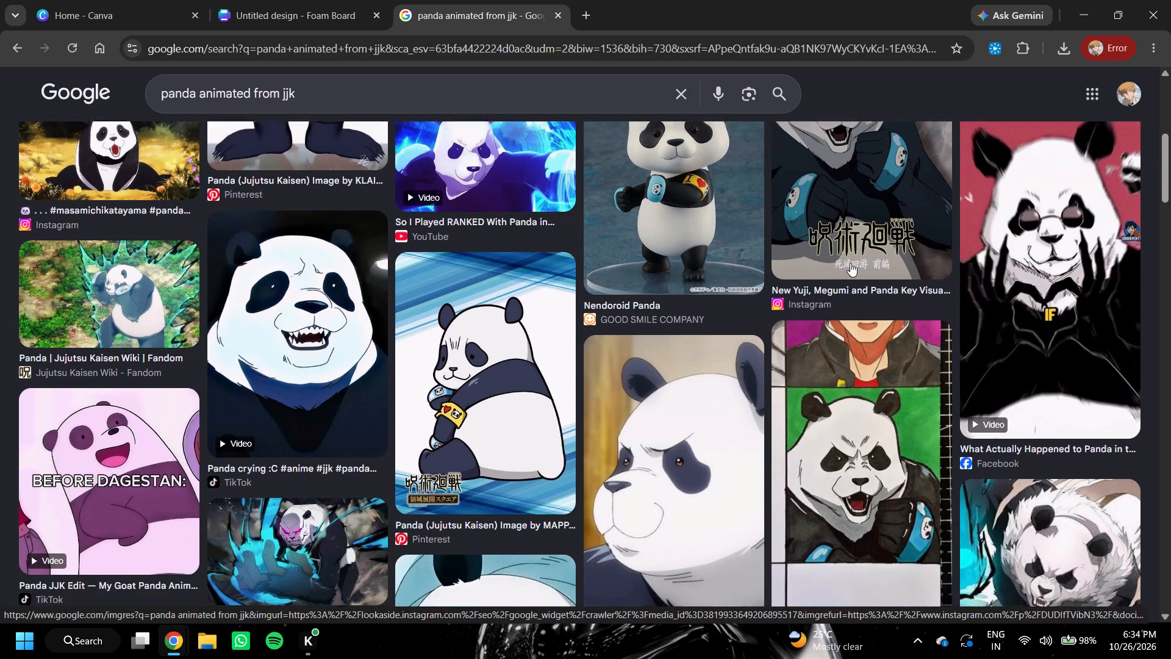
pyautogui.scroll(1, 850, 263)
pyautogui.scroll(-2, 850, 263)
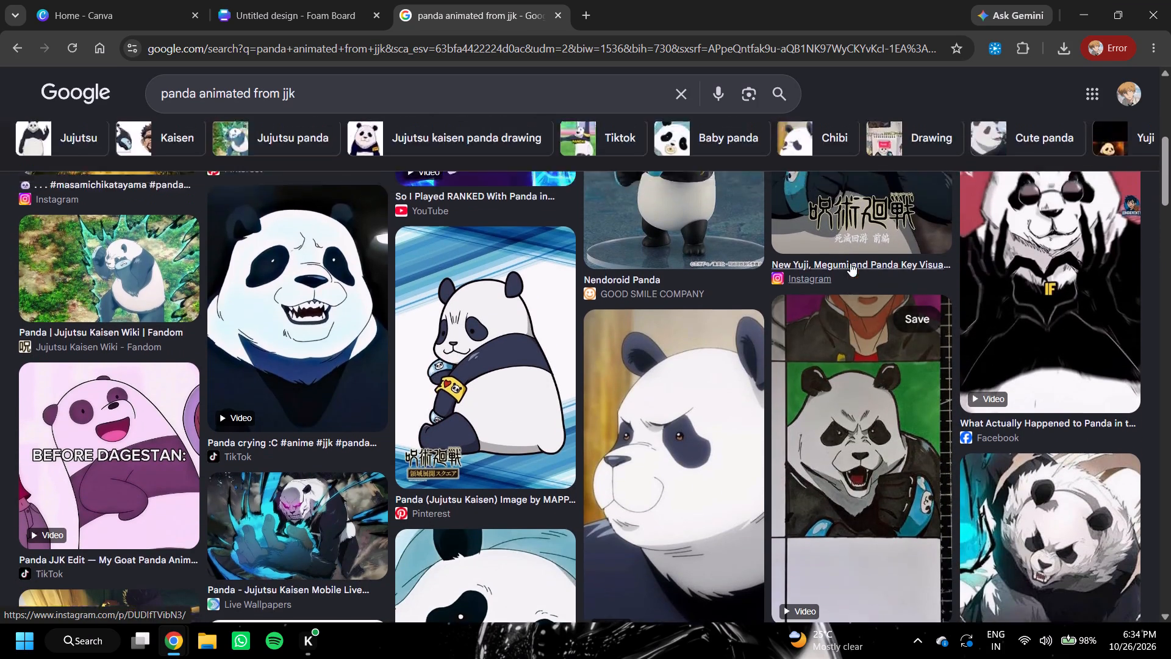
pyautogui.scroll(-4, 850, 263)
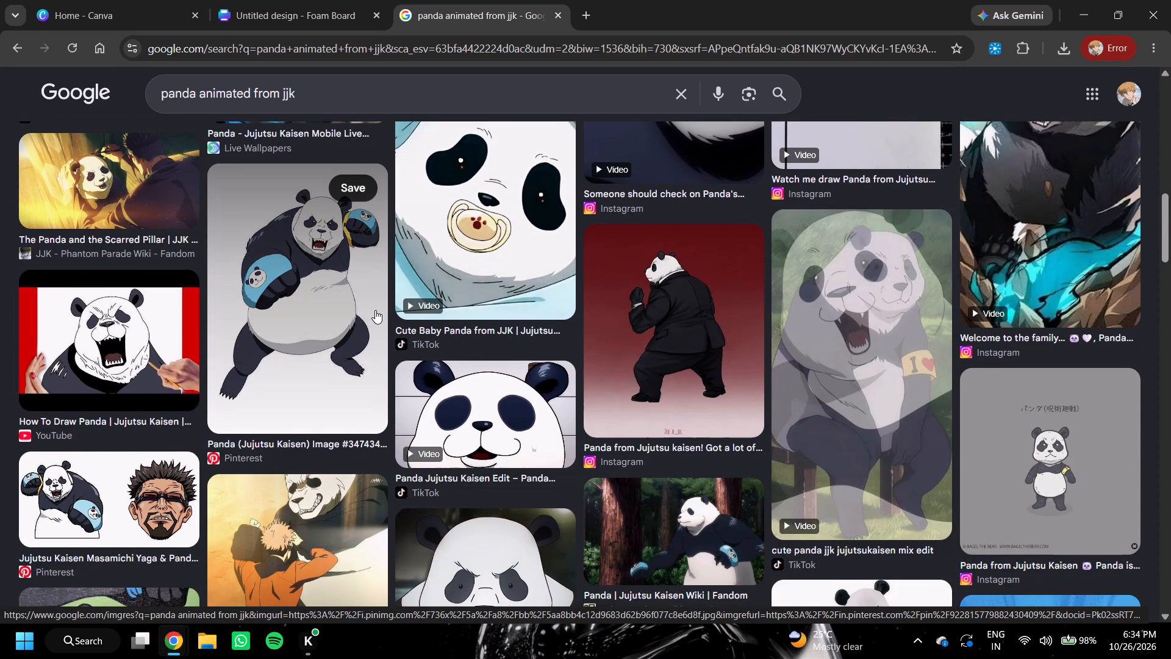
pyautogui.scroll(-2, 375, 310)
pyautogui.scroll(-2, 618, 297)
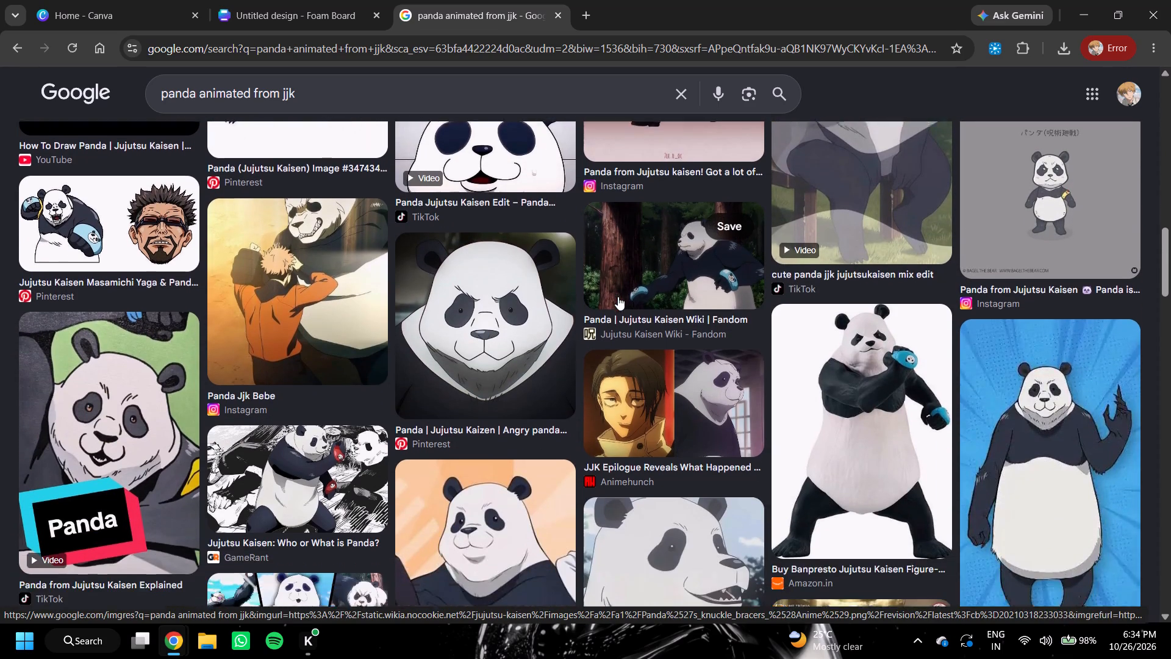
pyautogui.scroll(13, 618, 297)
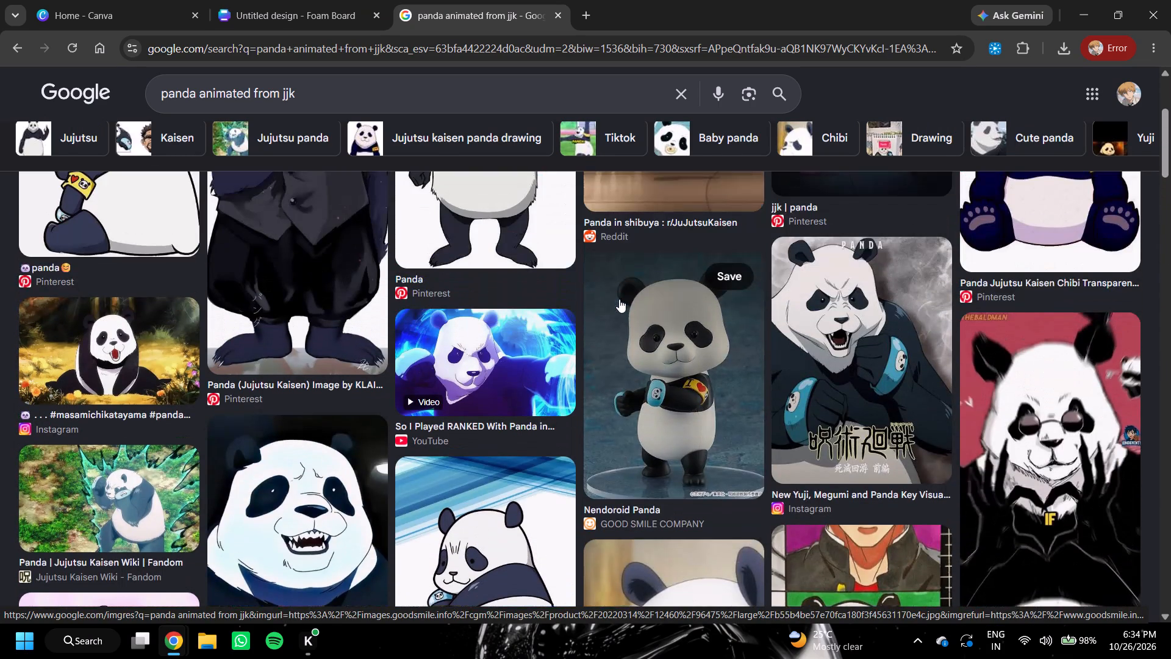
pyautogui.scroll(4, 619, 299)
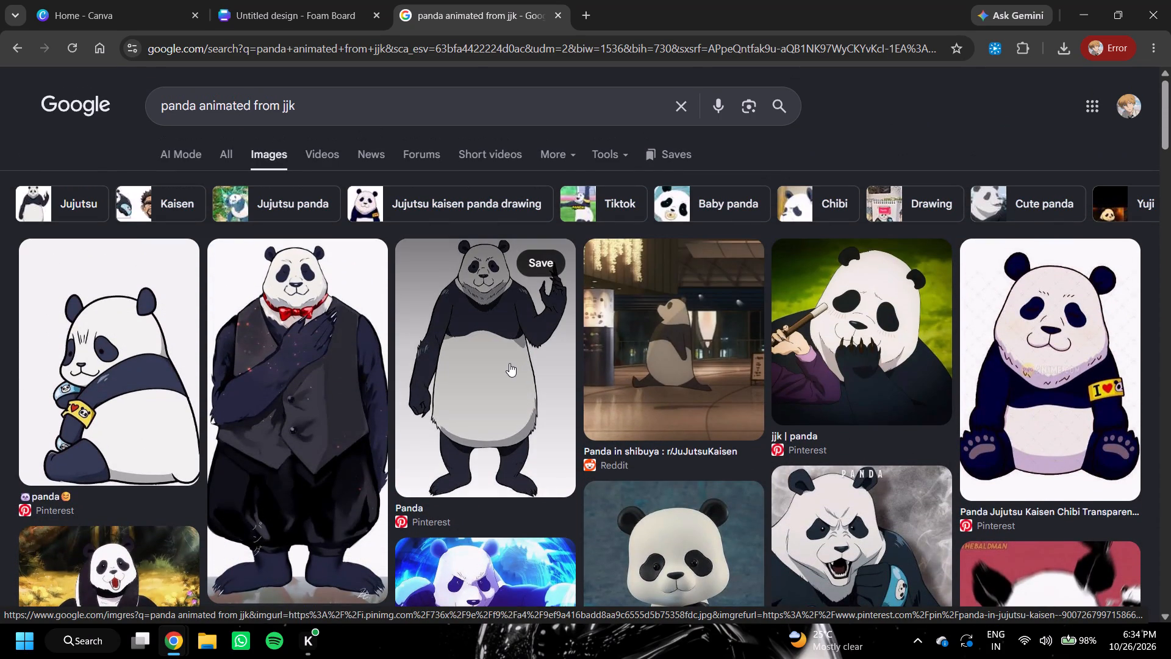
pyautogui.scroll(-4, 641, 361)
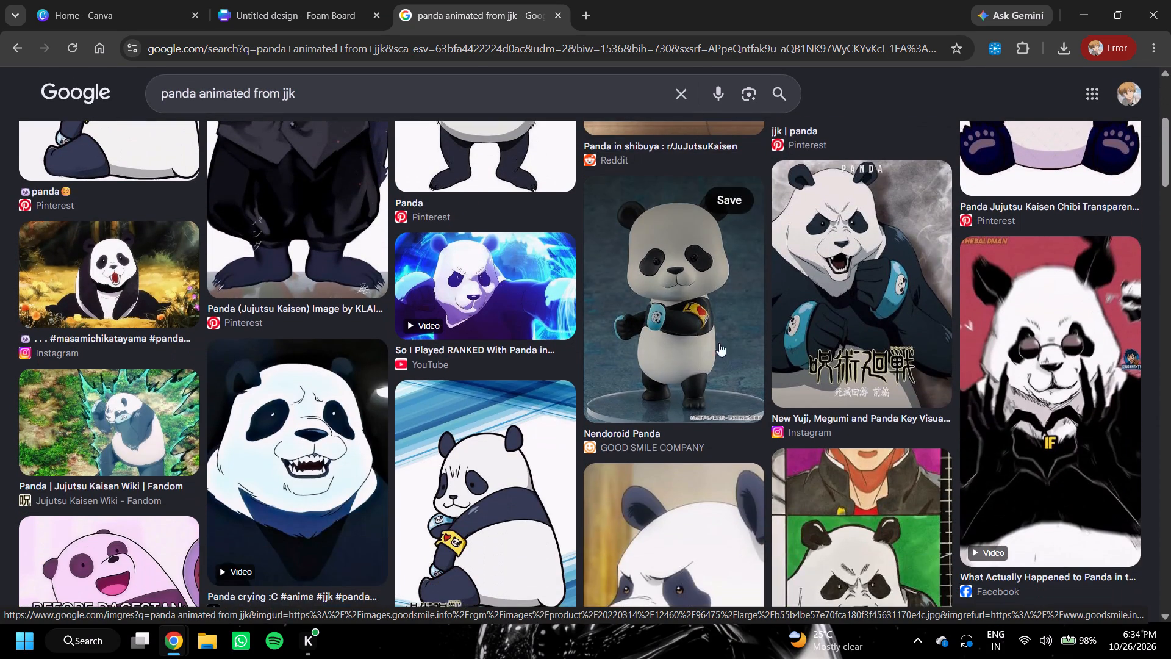
# Open the "New Yuji, Megumi and Panda Key Visuals" result, look through its related images, and save the large panda picture to the computer.
pyautogui.click(834, 312)
pyautogui.scroll(-2, 889, 325)
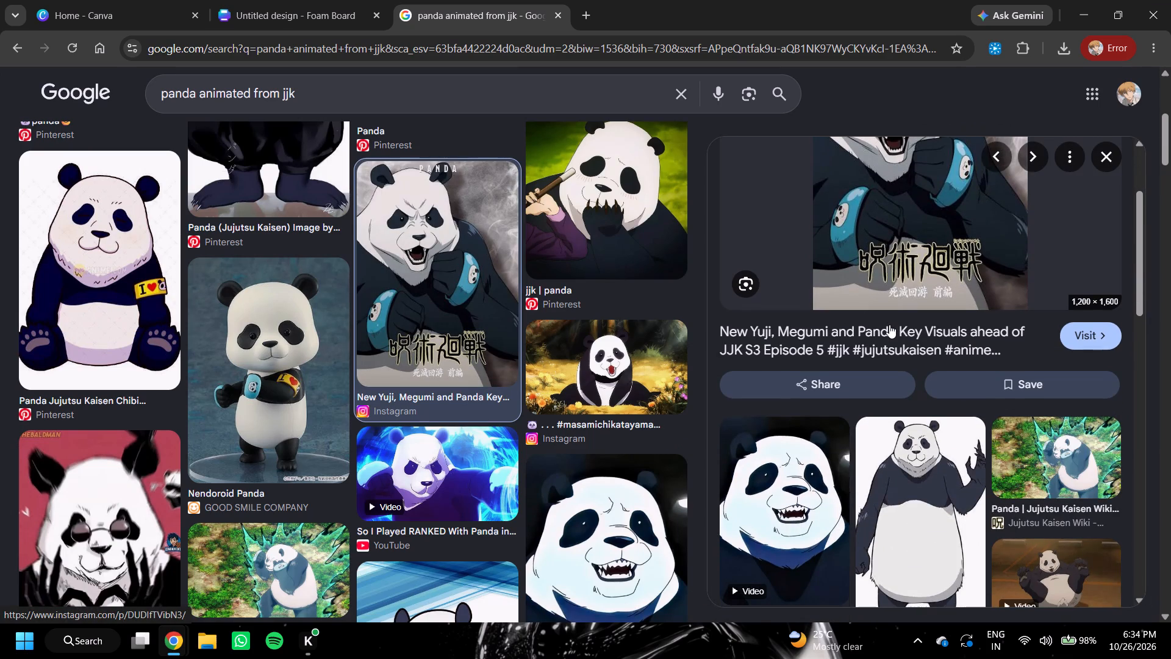
pyautogui.scroll(-3, 889, 325)
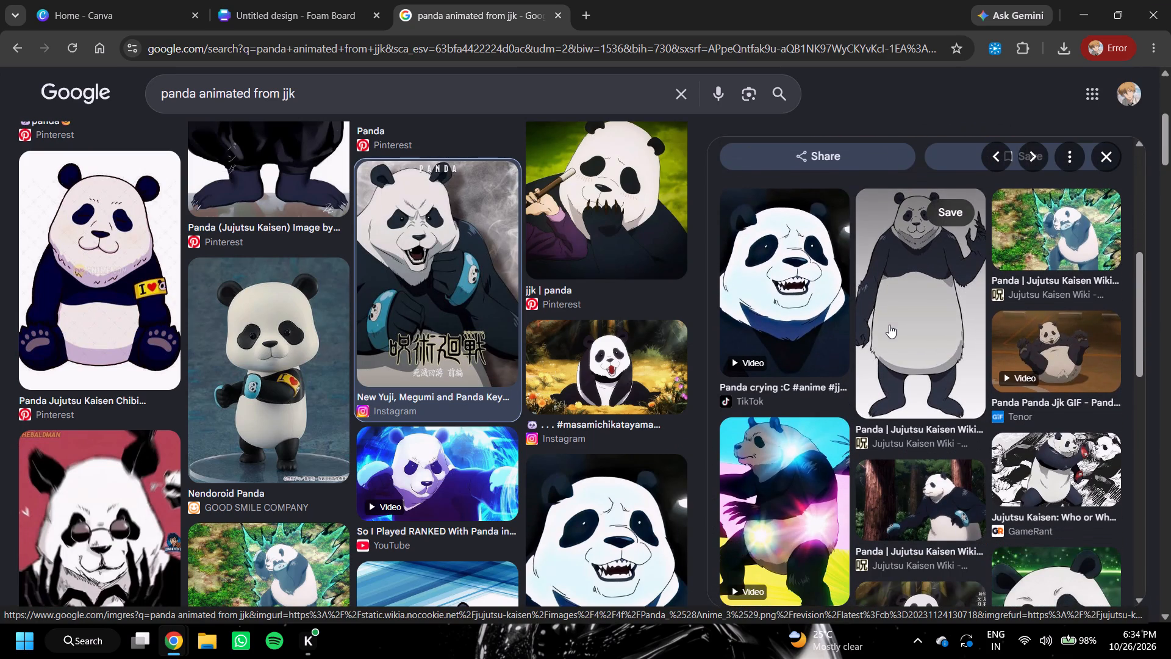
pyautogui.scroll(-4, 889, 325)
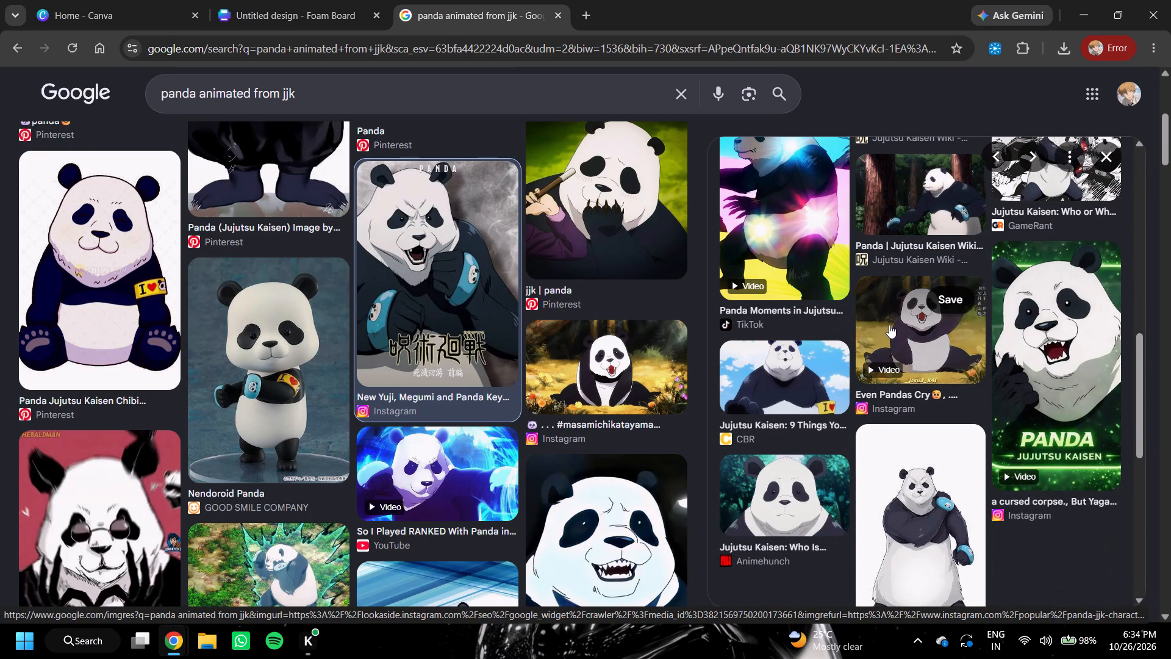
pyautogui.scroll(10, 889, 325)
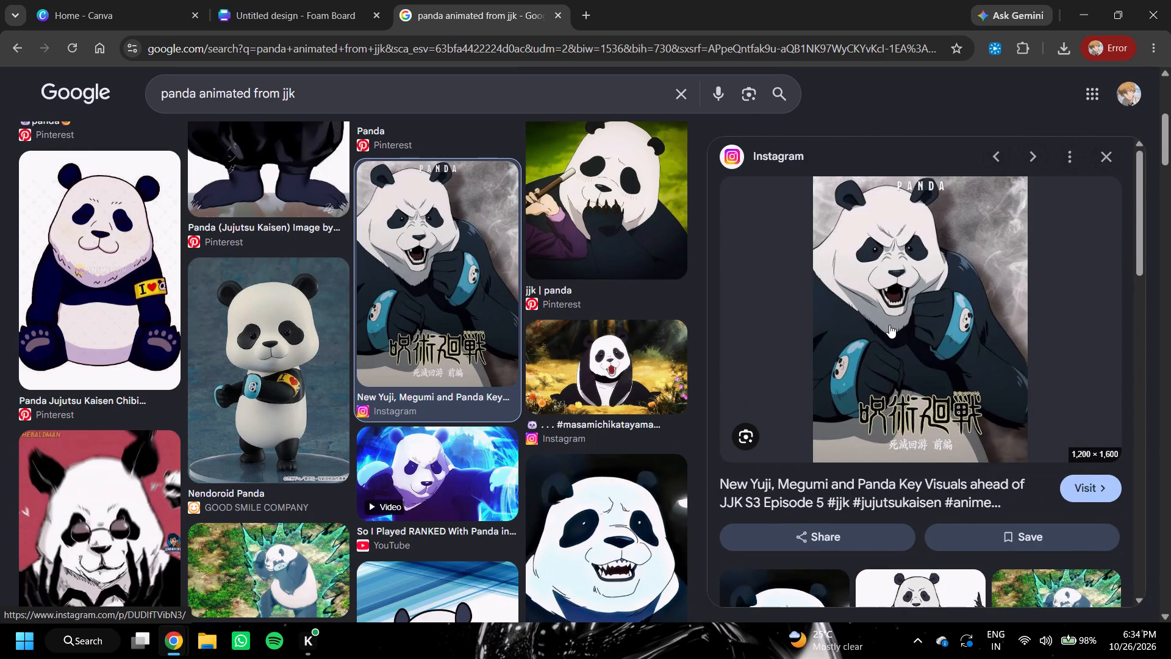
pyautogui.rightClick(889, 325)
pyautogui.click(972, 504)
pyautogui.click(455, 336)
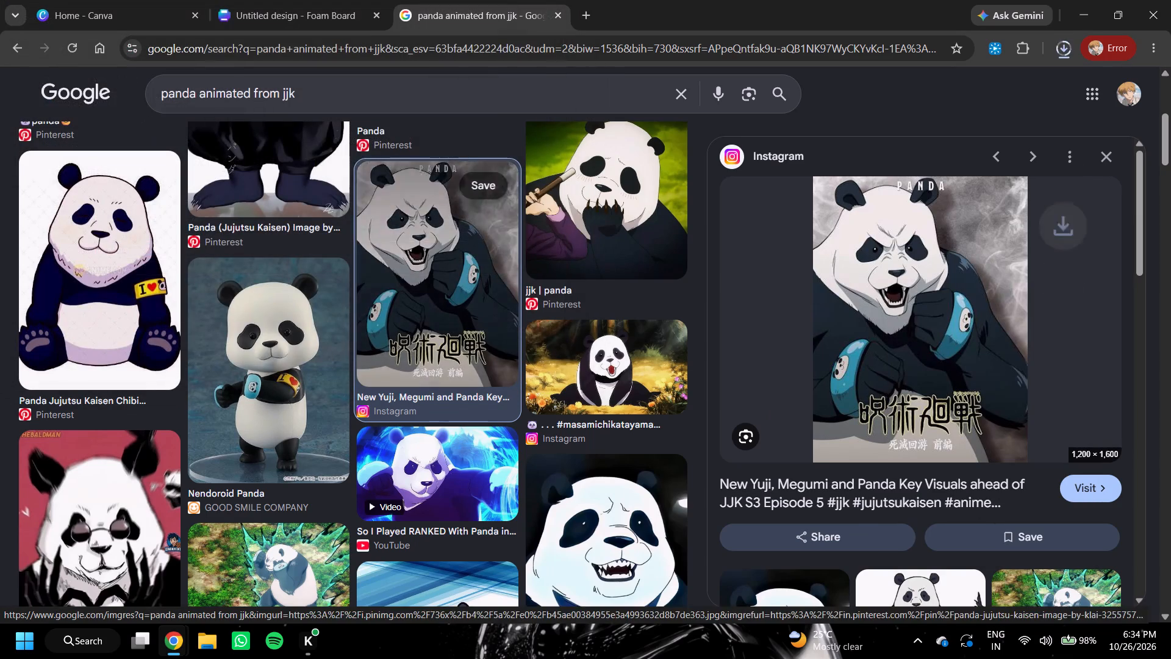
# In a new browser tab, search Google for "background rmover" and open Photoroom's background remover page.
pyautogui.doubleClick(585, 10)
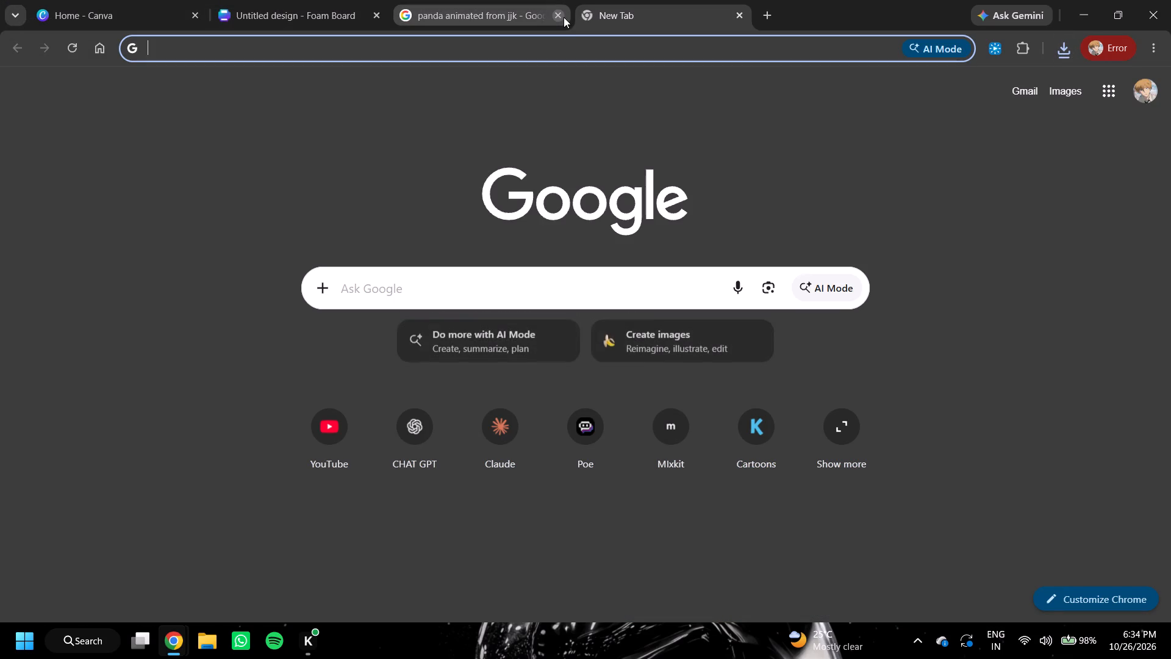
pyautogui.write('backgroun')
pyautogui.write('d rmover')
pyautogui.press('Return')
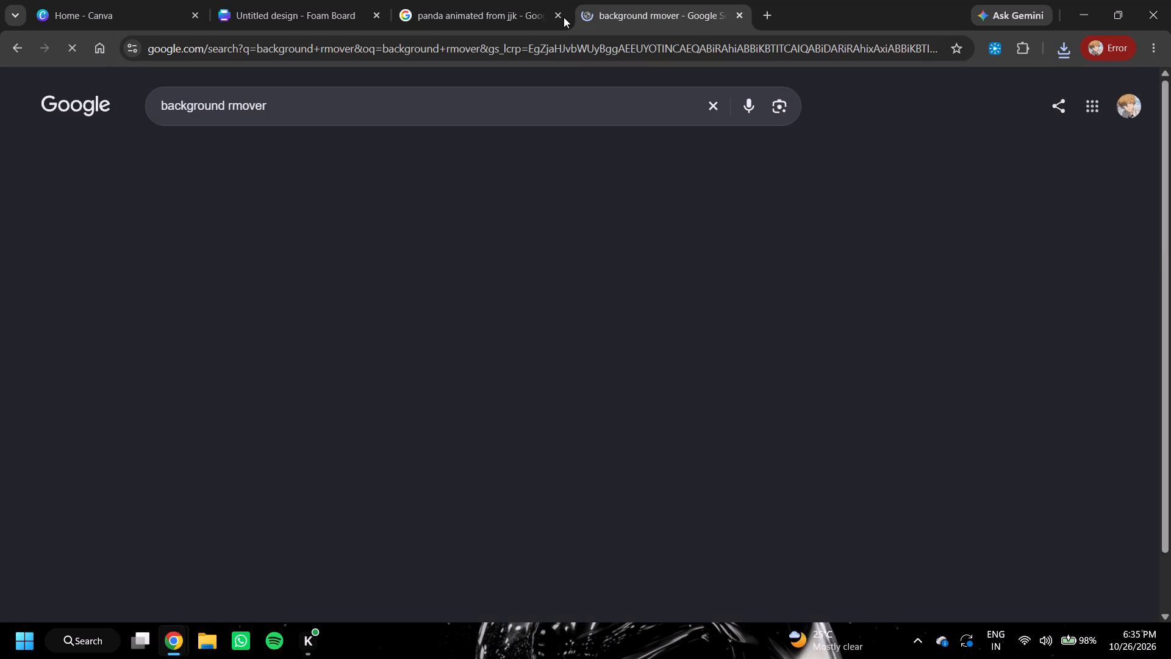
pyautogui.click(211, 304)
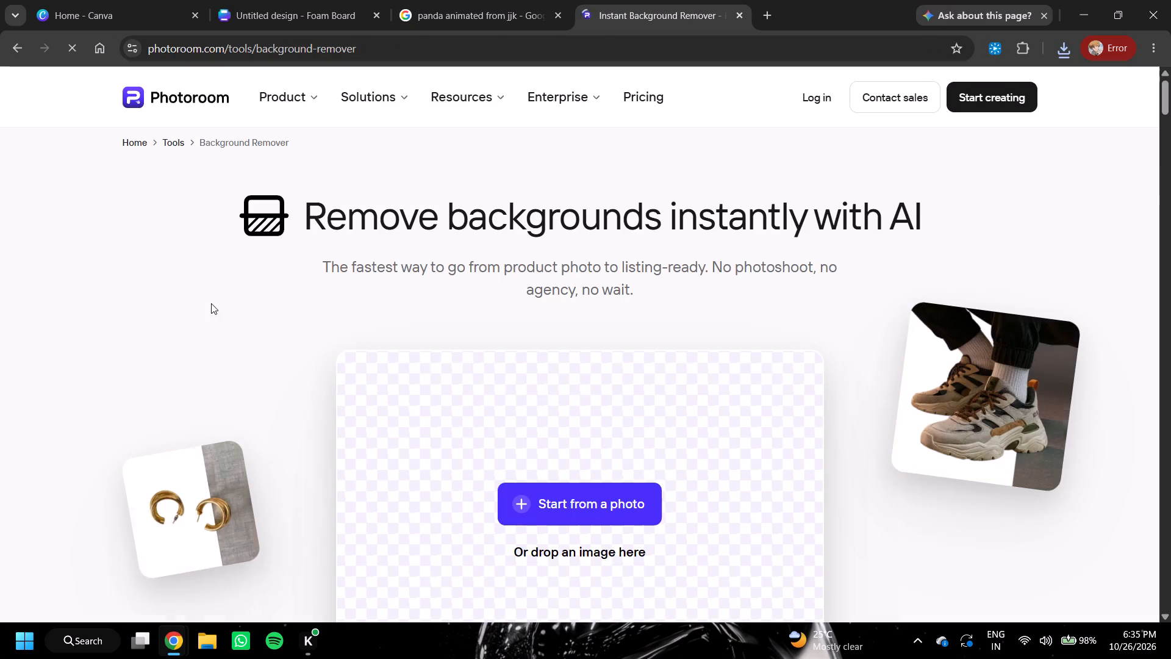
# Start uploading a photo from the computer to Photoroom's background remover.
pyautogui.click(529, 547)
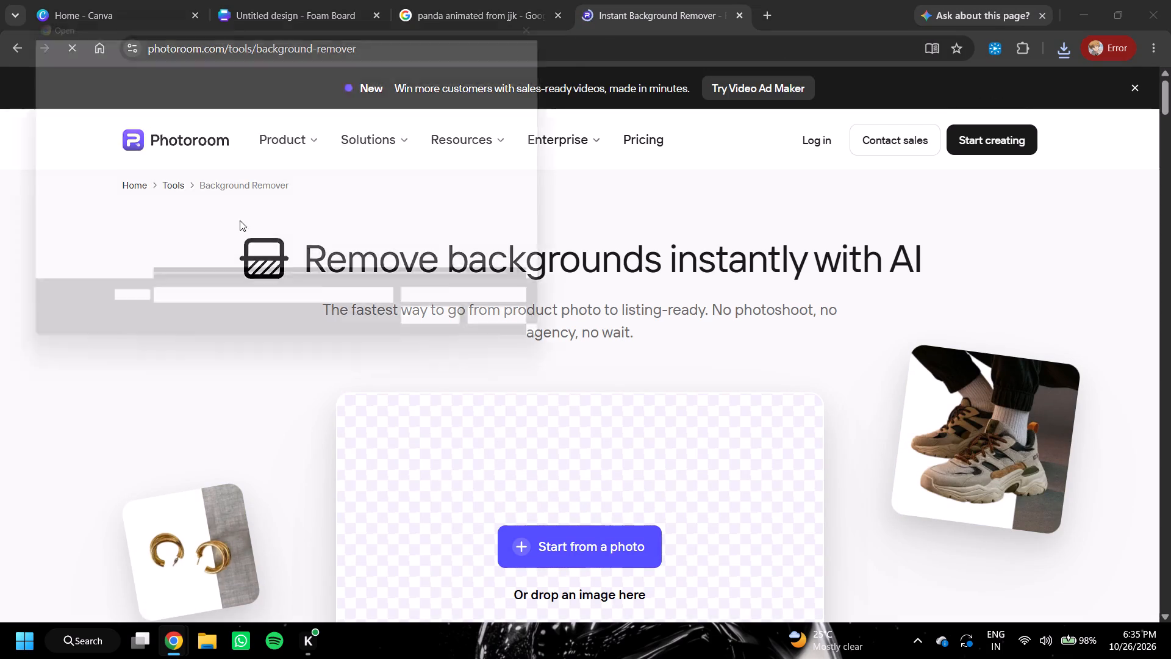
# Upload images (4) to Photoroom's background remover and download the panda cutout.
pyautogui.click(190, 135)
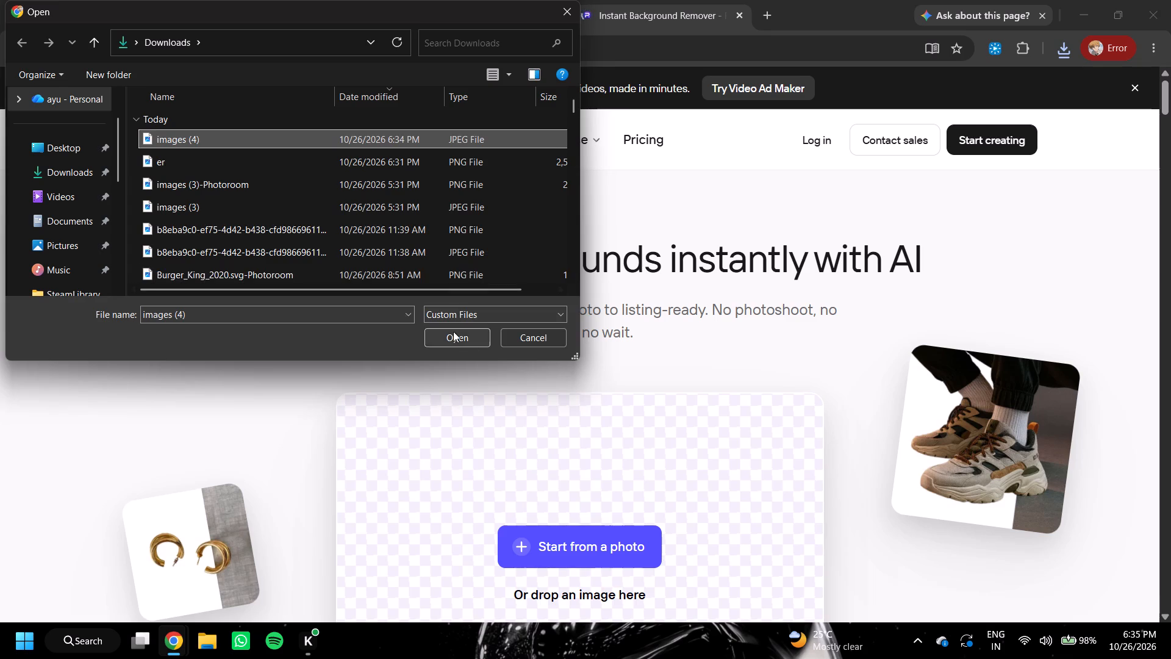
pyautogui.click(453, 331)
pyautogui.scroll(-3, 583, 390)
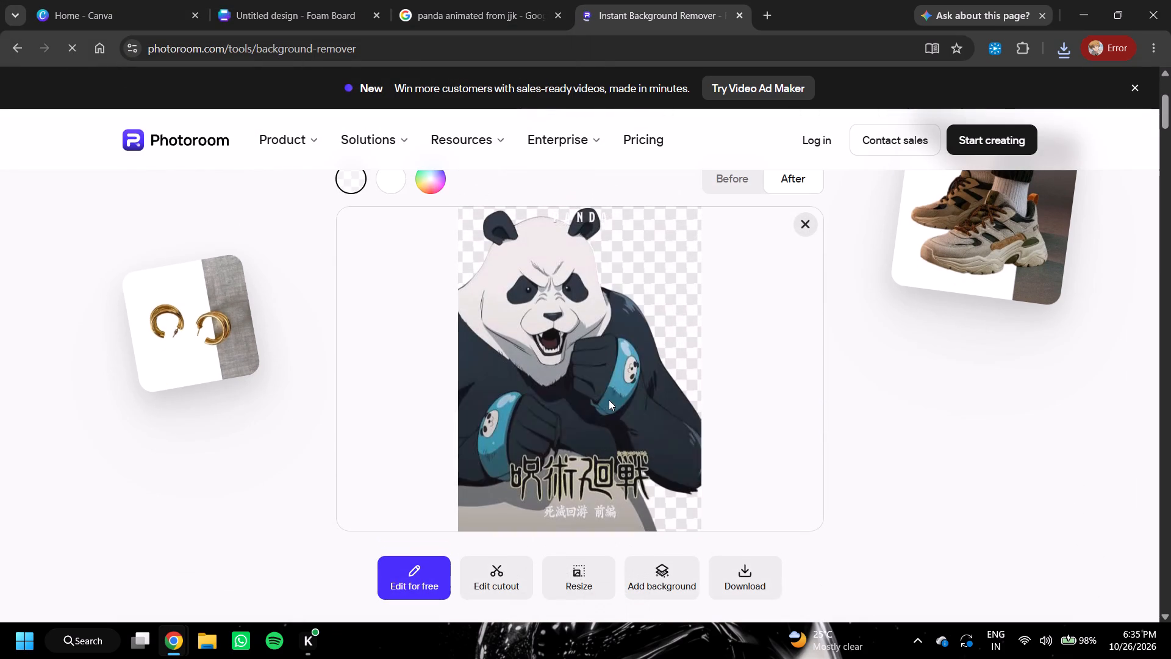
pyautogui.click(725, 571)
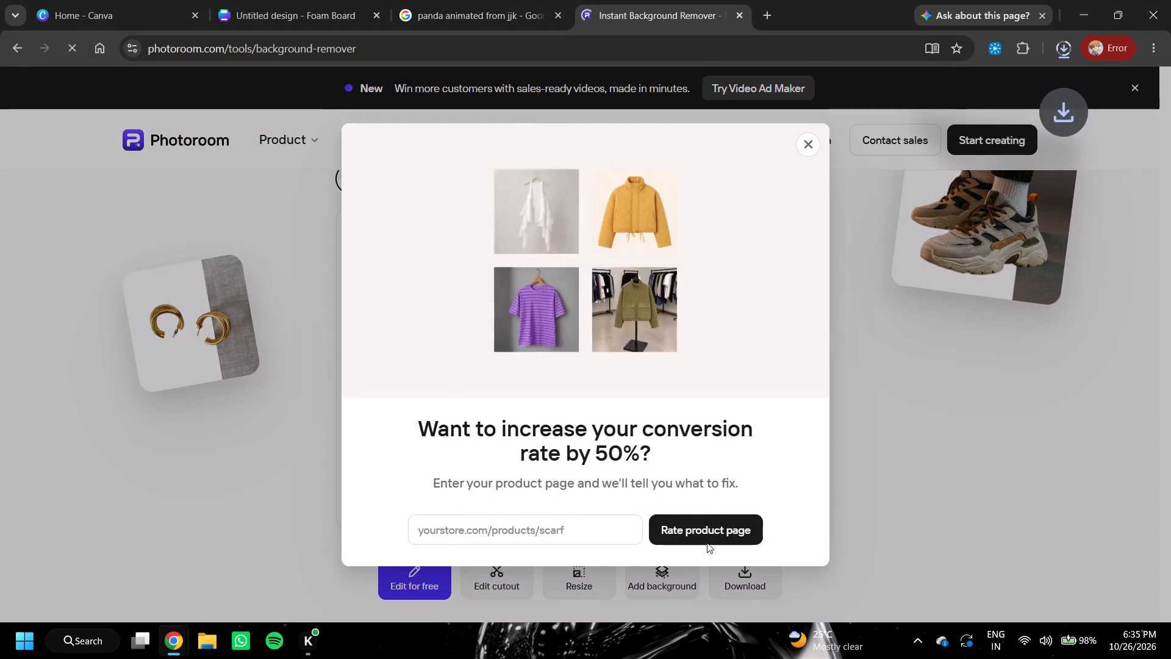
pyautogui.tripleClick(808, 149)
# Return to the Canva foam board design and upload the file images (4)-Photoroom.
pyautogui.doubleClick(161, 23)
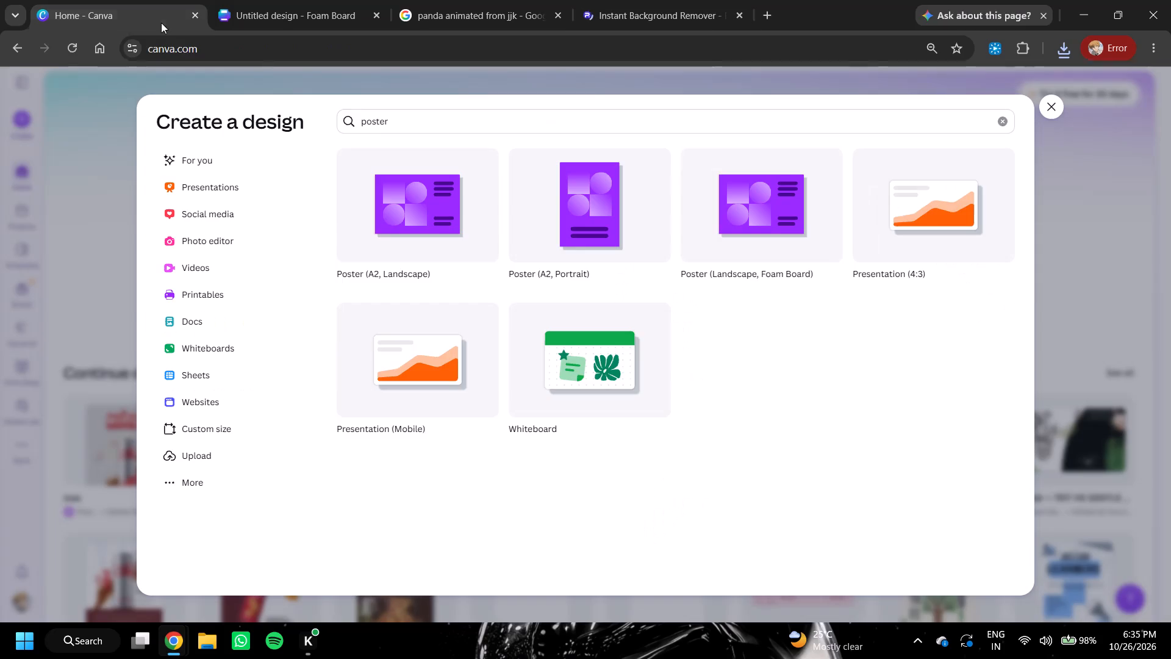
pyautogui.click(289, 0)
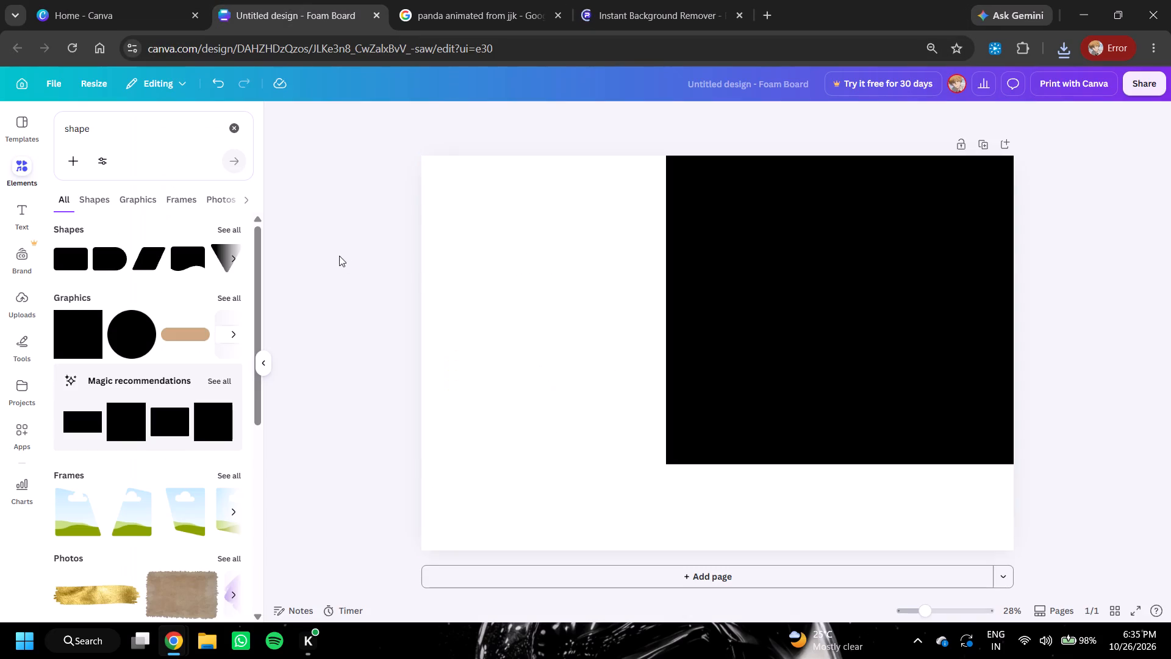
pyautogui.click(10, 297)
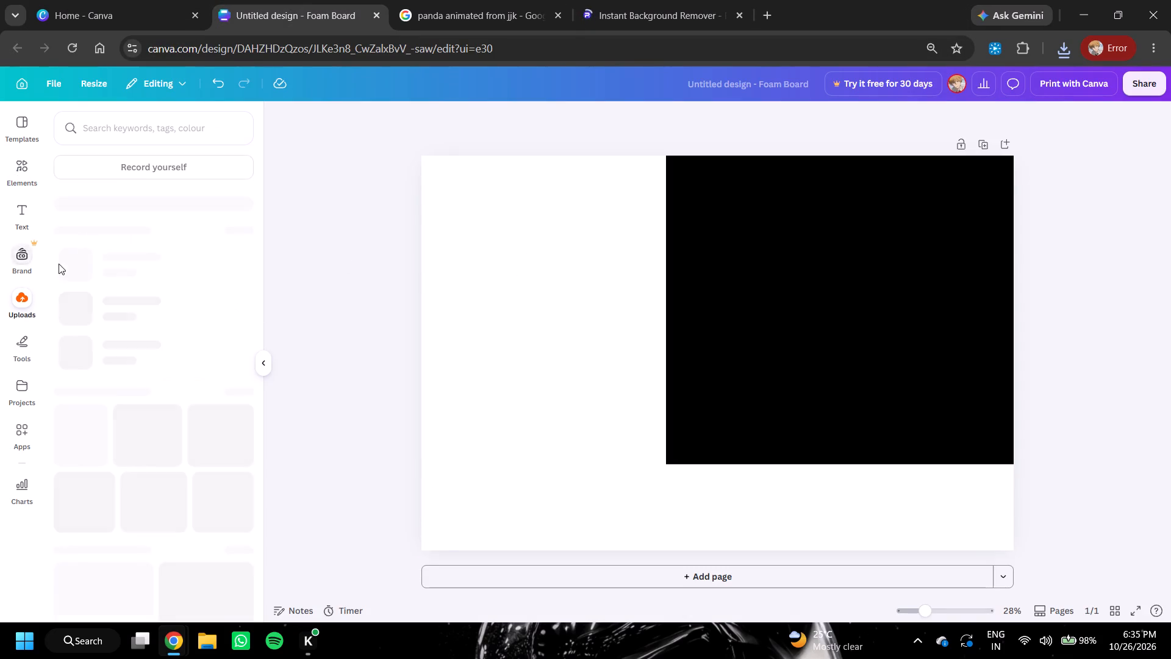
pyautogui.click(114, 168)
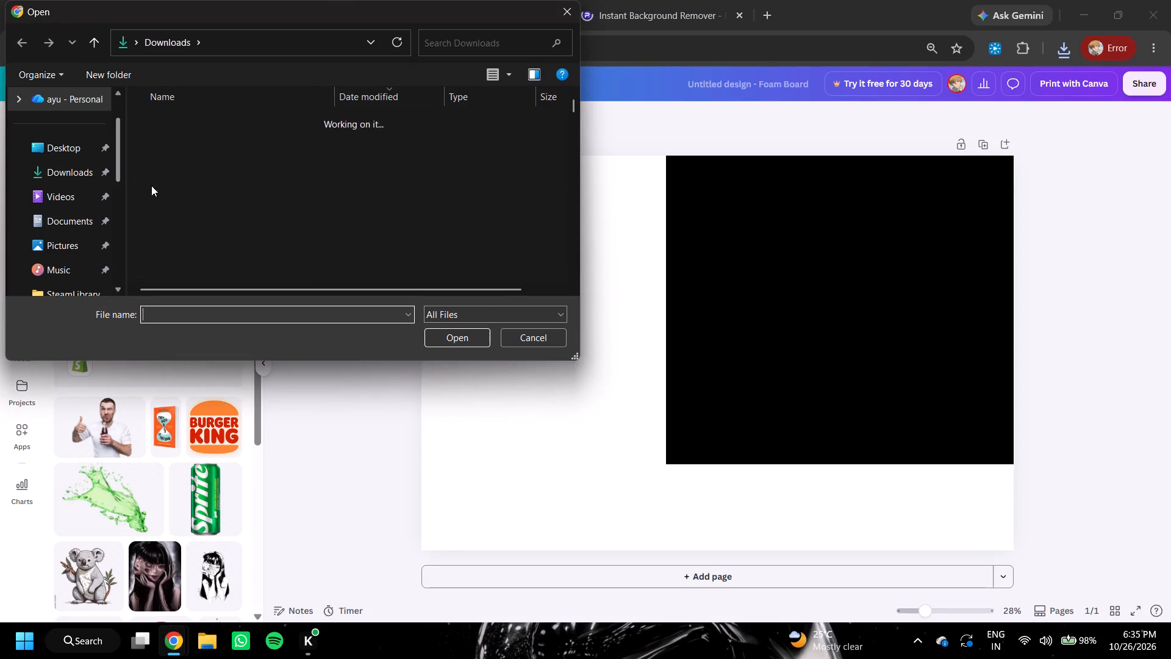
pyautogui.click(160, 148)
pyautogui.click(168, 146)
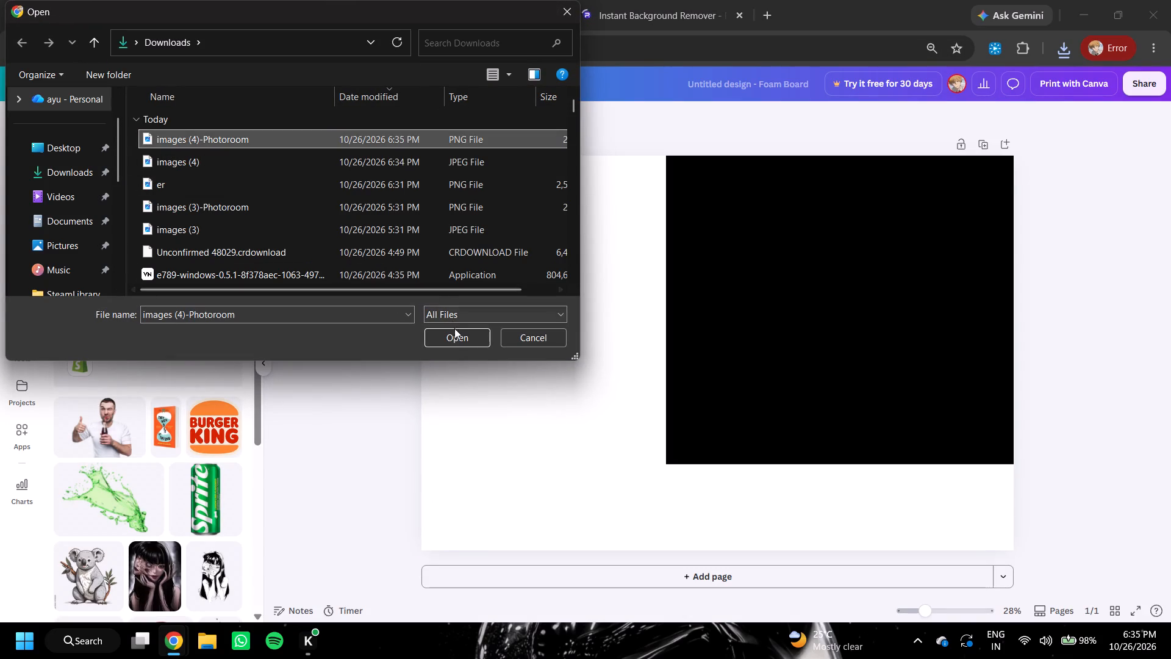
pyautogui.click(457, 335)
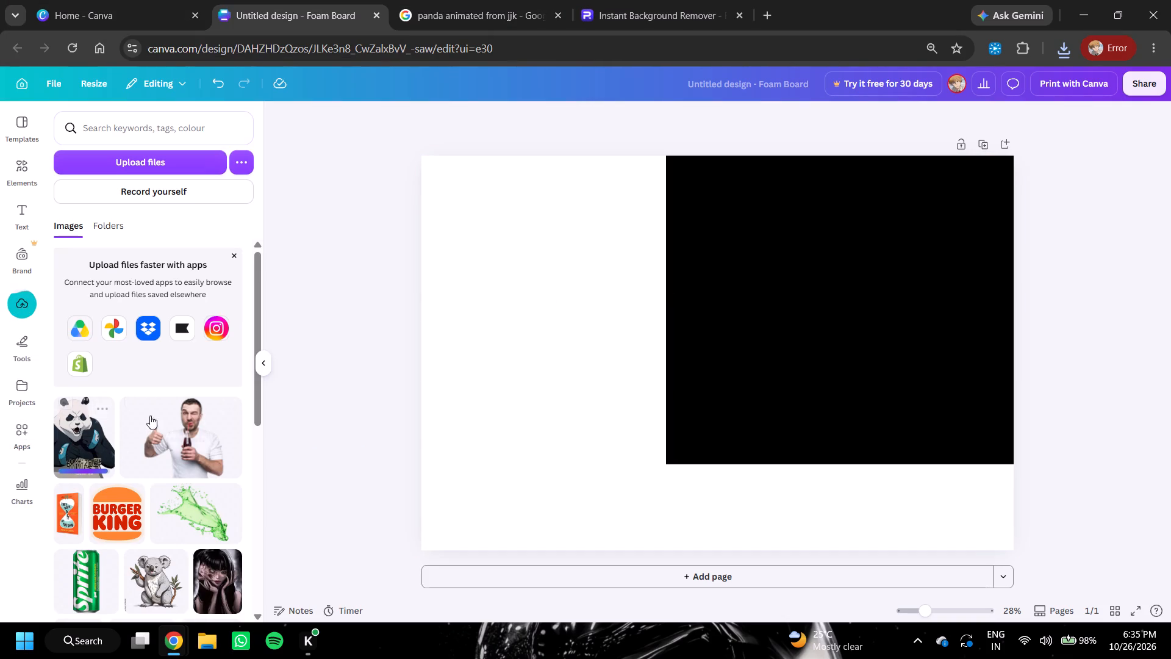
# Add the uploaded panda cutout to the page and place it flush with the left edge, slightly below the top.
pyautogui.click(84, 443)
pyautogui.moveTo(720, 347); pyautogui.dragTo(527, 311)
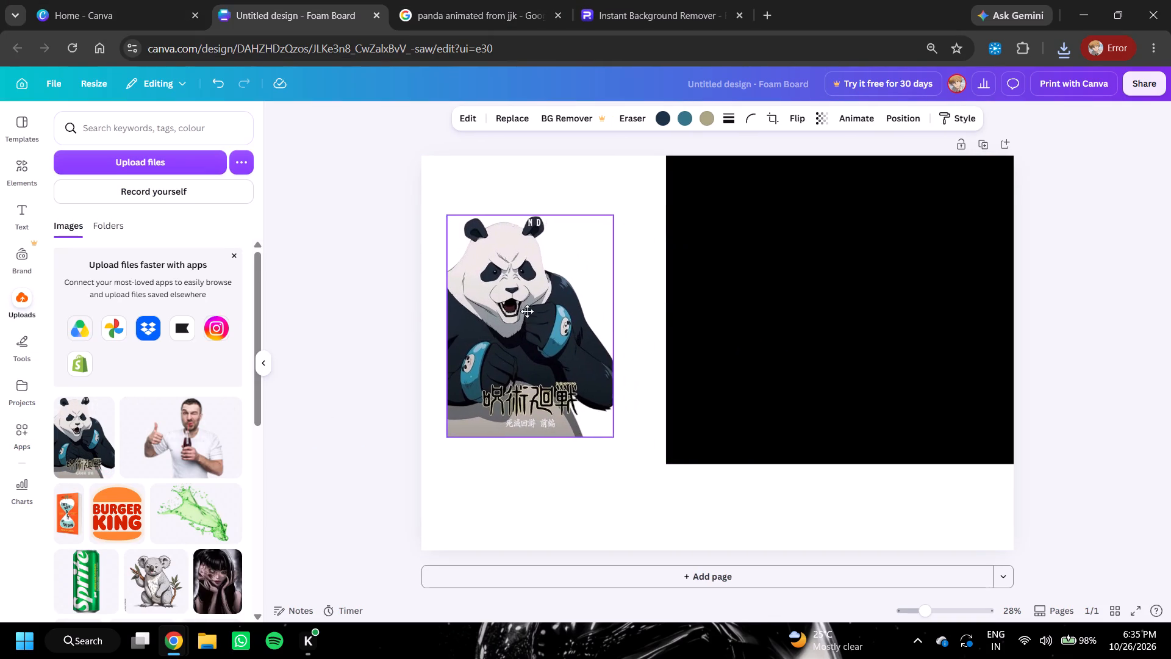
pyautogui.moveTo(527, 311); pyautogui.dragTo(504, 286)
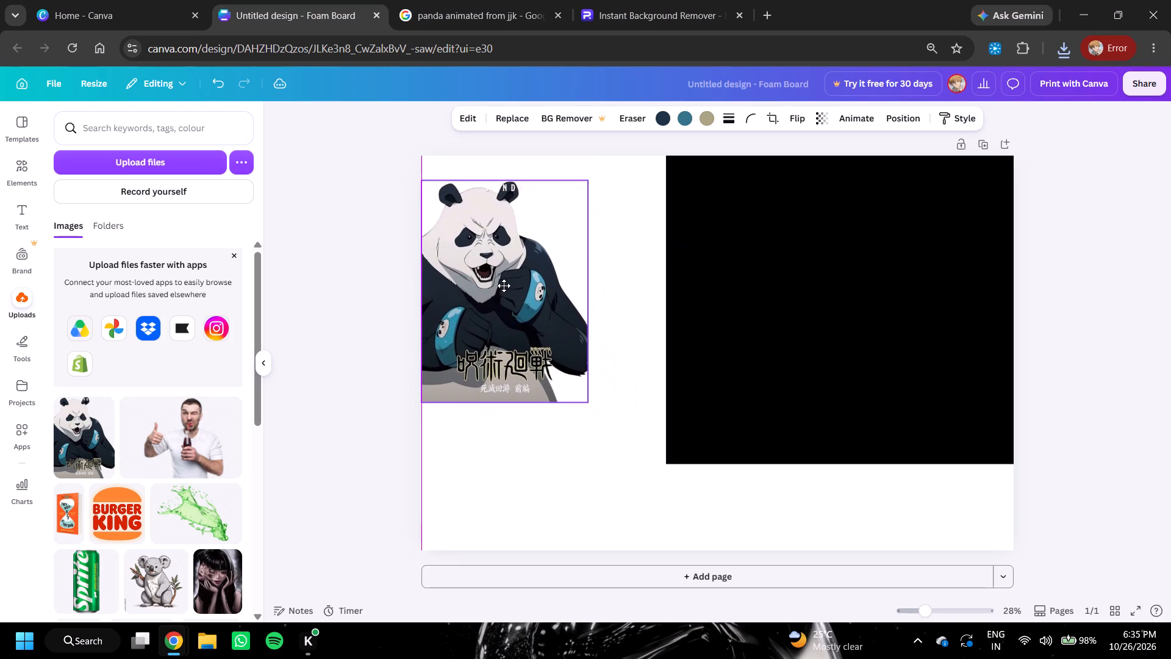
pyautogui.moveTo(504, 286); pyautogui.dragTo(509, 259)
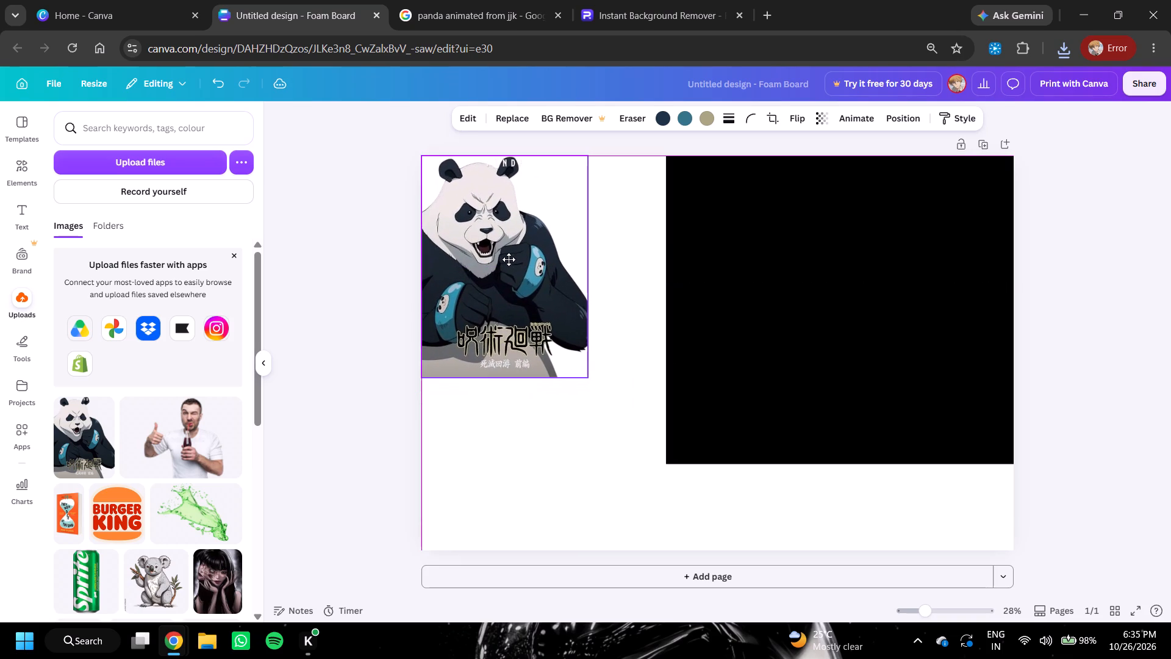
pyautogui.moveTo(509, 259); pyautogui.dragTo(509, 259)
pyautogui.click(509, 259)
pyautogui.click(308, 302)
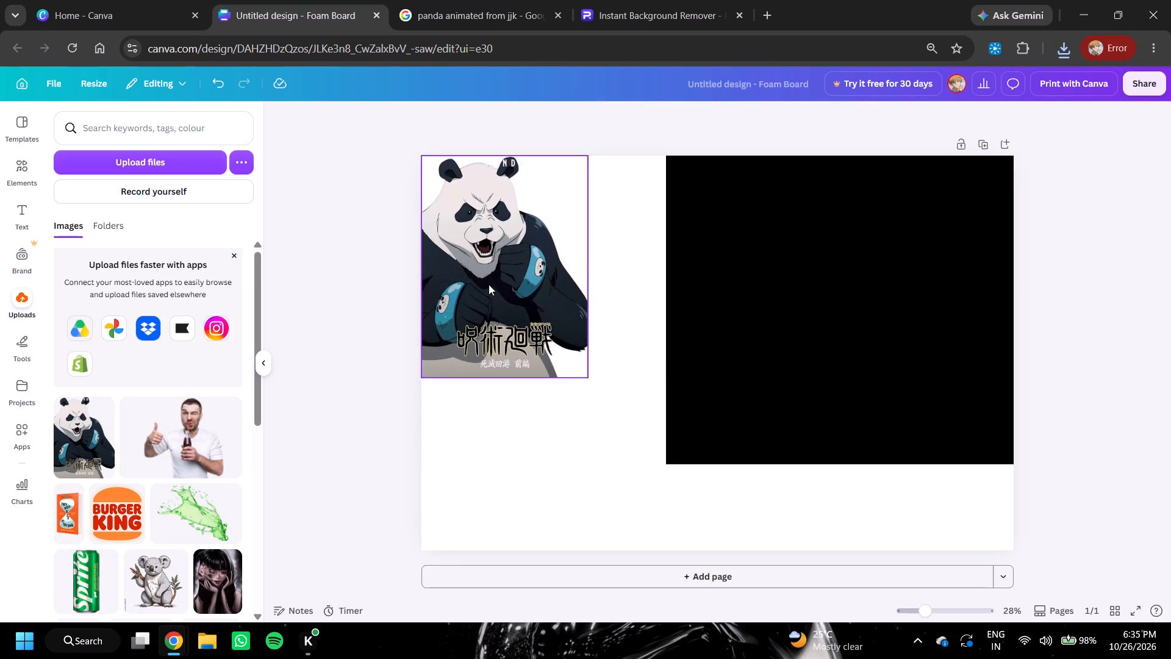
pyautogui.moveTo(493, 270); pyautogui.dragTo(493, 276)
pyautogui.click(493, 276)
pyautogui.moveTo(493, 276); pyautogui.dragTo(493, 289)
pyautogui.click(493, 289)
pyautogui.click(357, 315)
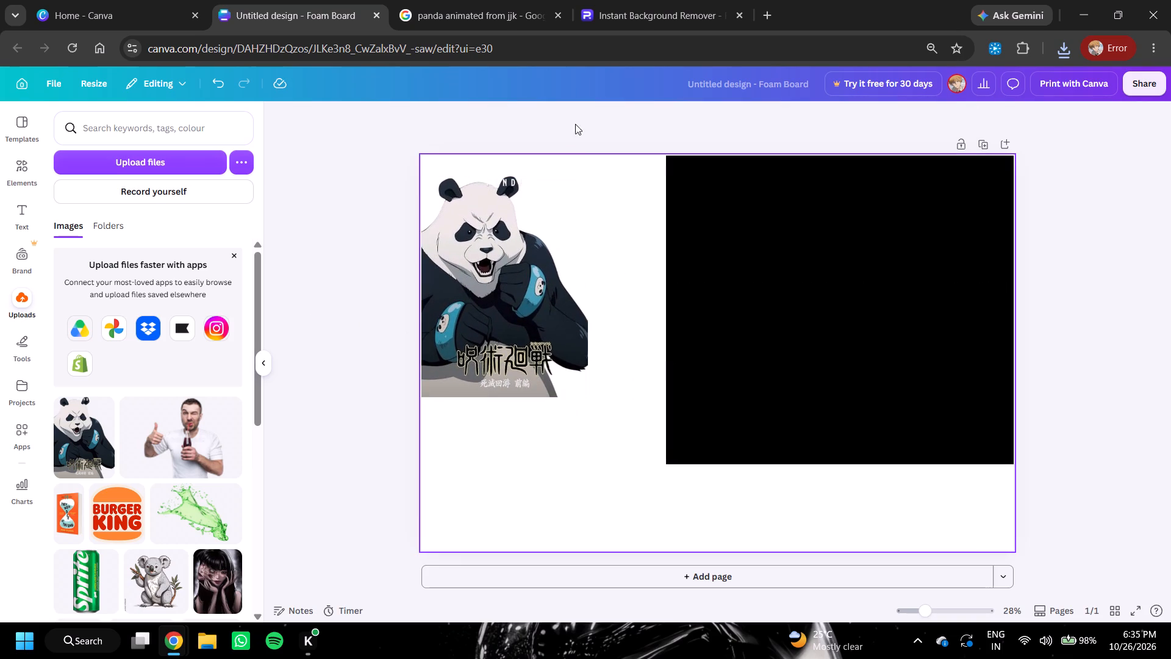
# Enlarge the panda cutout to nearly reach the black square's width-side edge and move it into the page's bottom-left corner.
pyautogui.moveTo(783, 284); pyautogui.dragTo(745, 298)
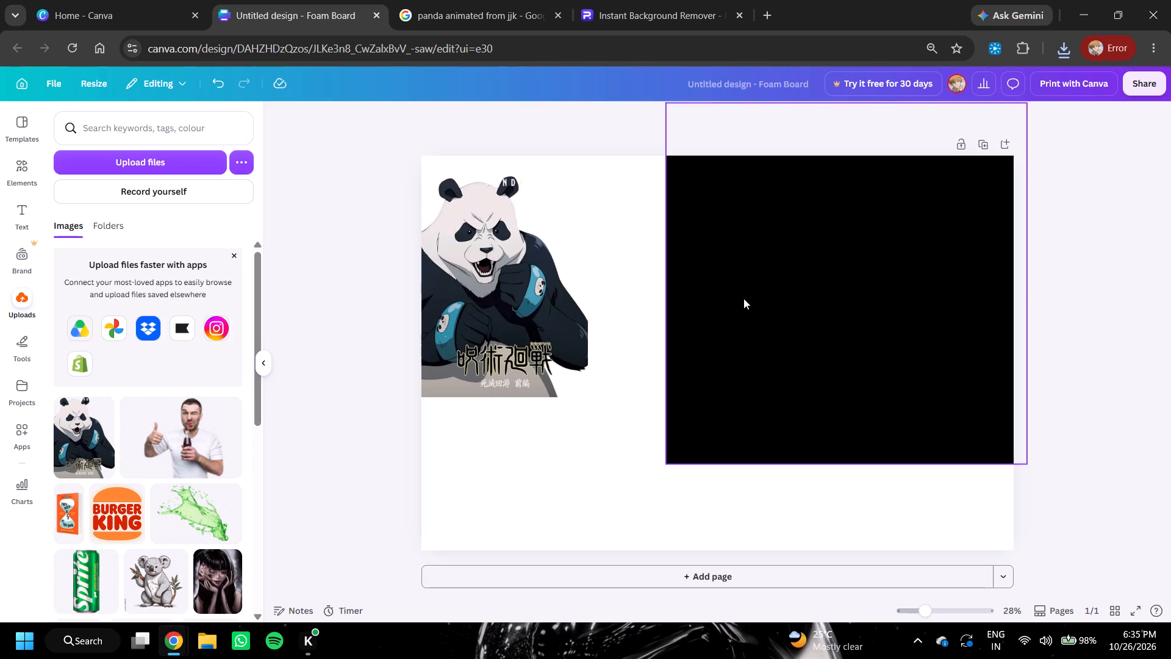
pyautogui.click(529, 337)
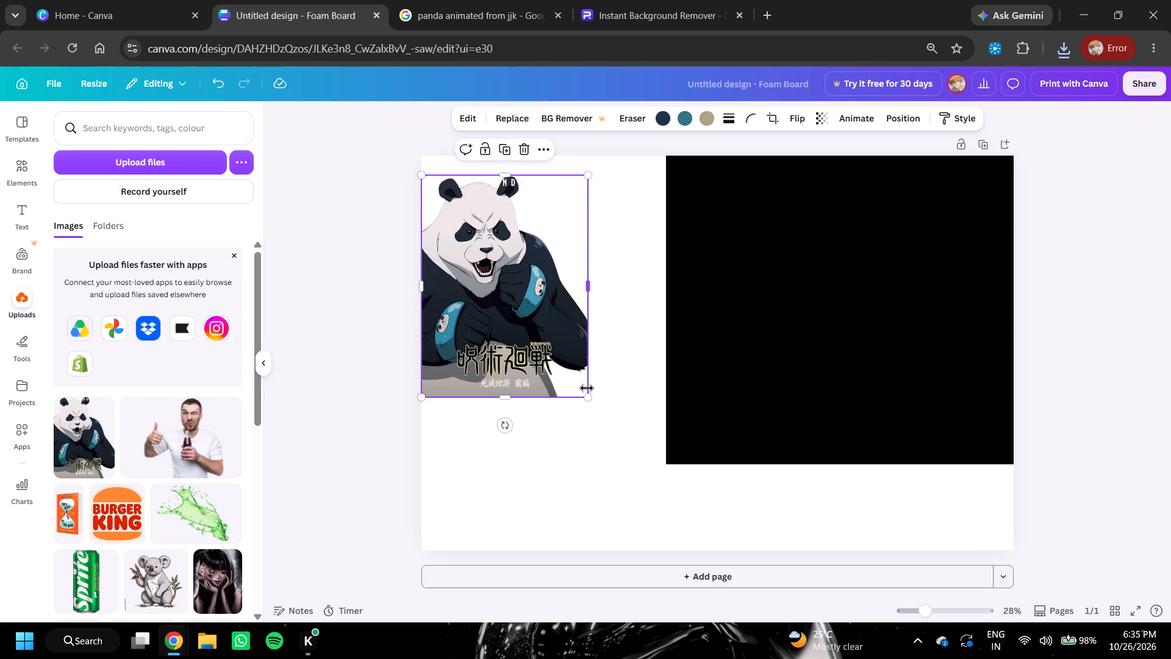
pyautogui.moveTo(587, 400); pyautogui.dragTo(642, 464)
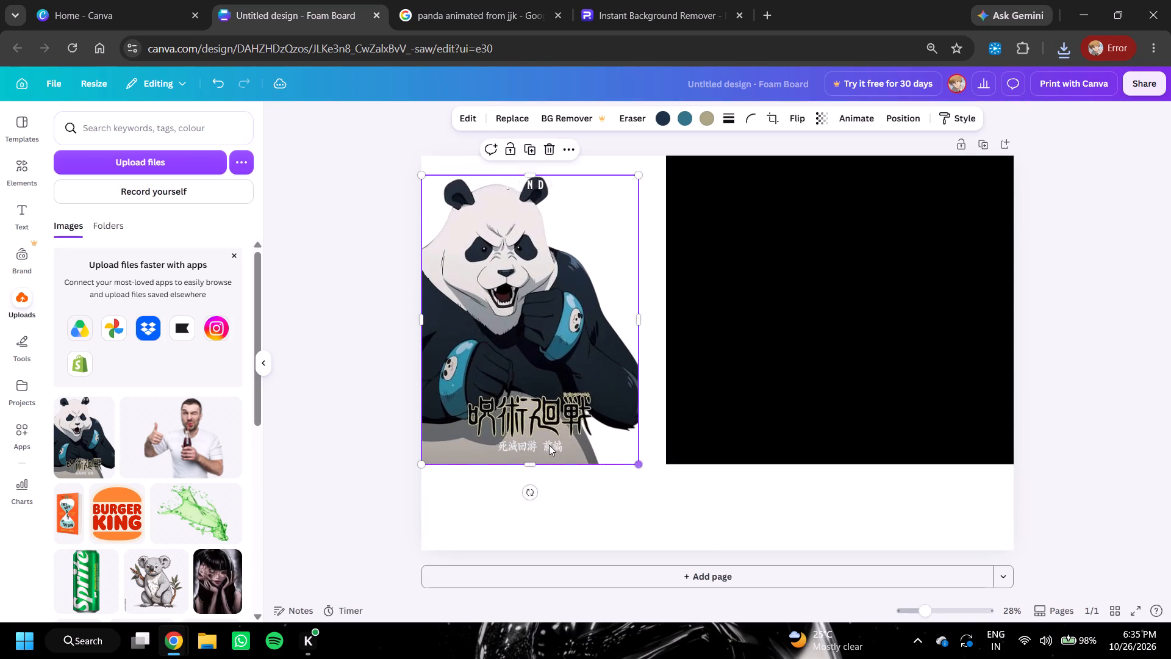
pyautogui.click(318, 395)
pyautogui.moveTo(505, 370); pyautogui.dragTo(505, 454)
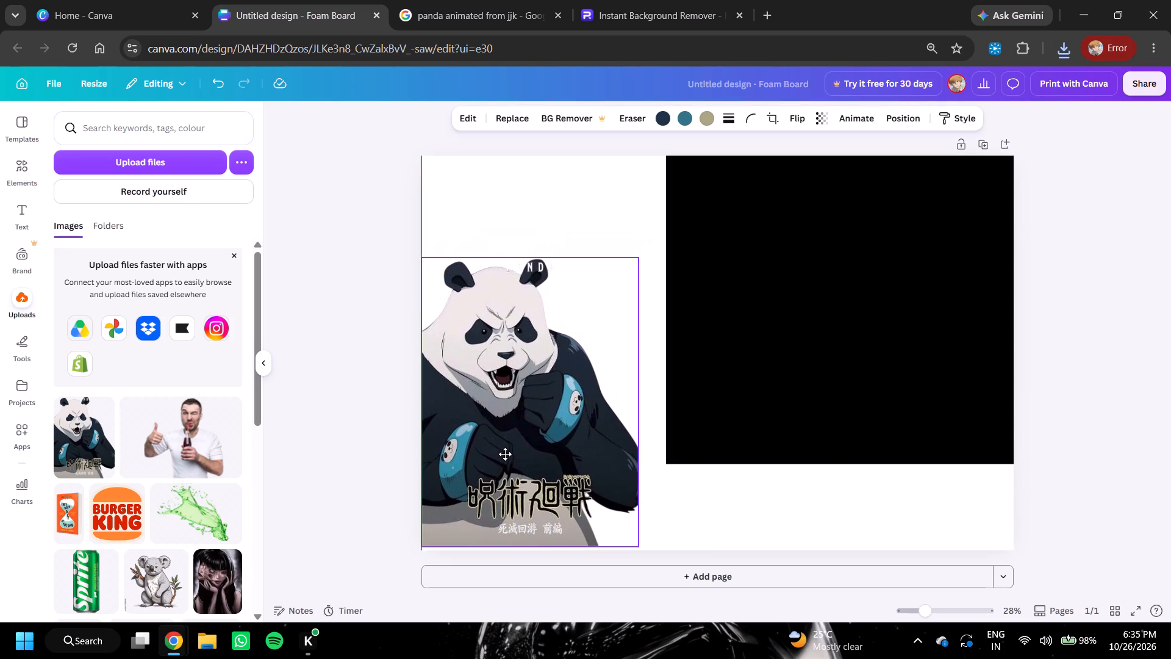
pyautogui.moveTo(505, 454); pyautogui.dragTo(505, 456)
pyautogui.click(505, 456)
pyautogui.doubleClick(333, 415)
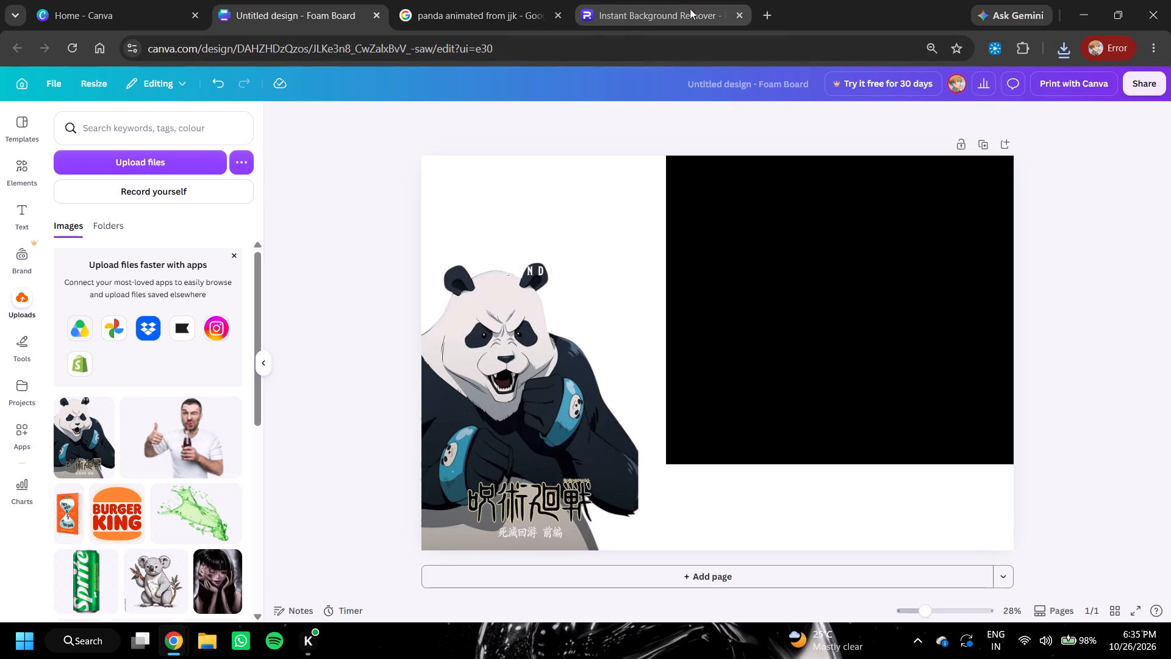
# Open ChatGPT in a new browser tab.
pyautogui.click(767, 5)
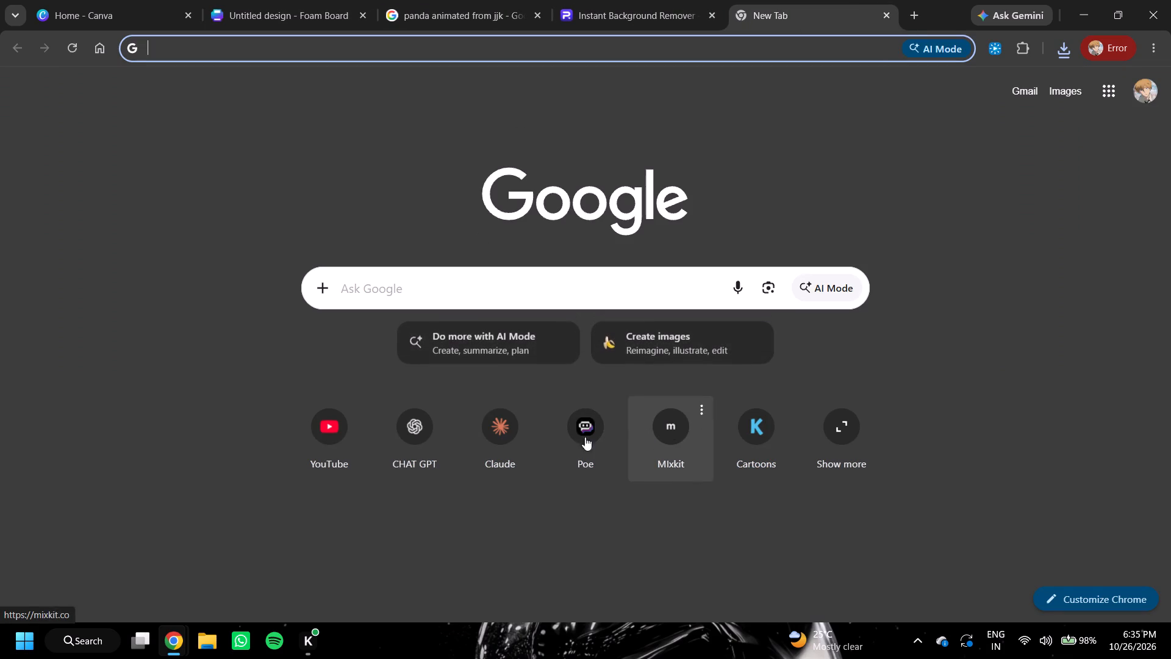
pyautogui.click(419, 446)
# Switch back to the Canva design and dismiss the "Upload files faster with apps" suggestion in the uploads.
pyautogui.doubleClick(258, 0)
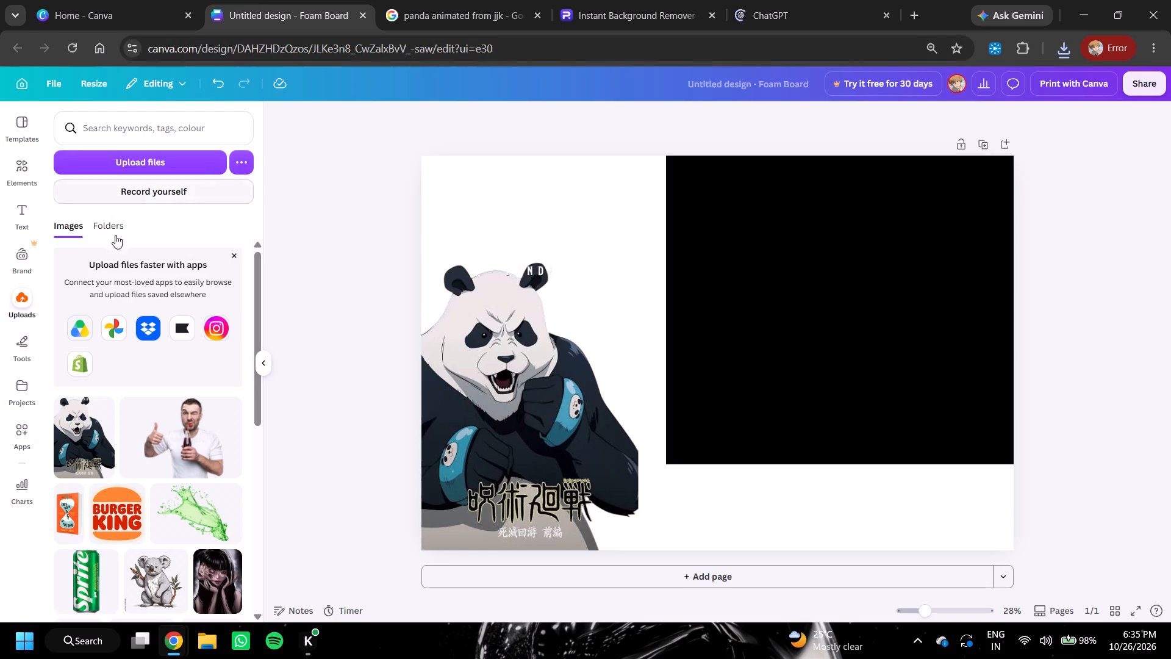
pyautogui.click(235, 253)
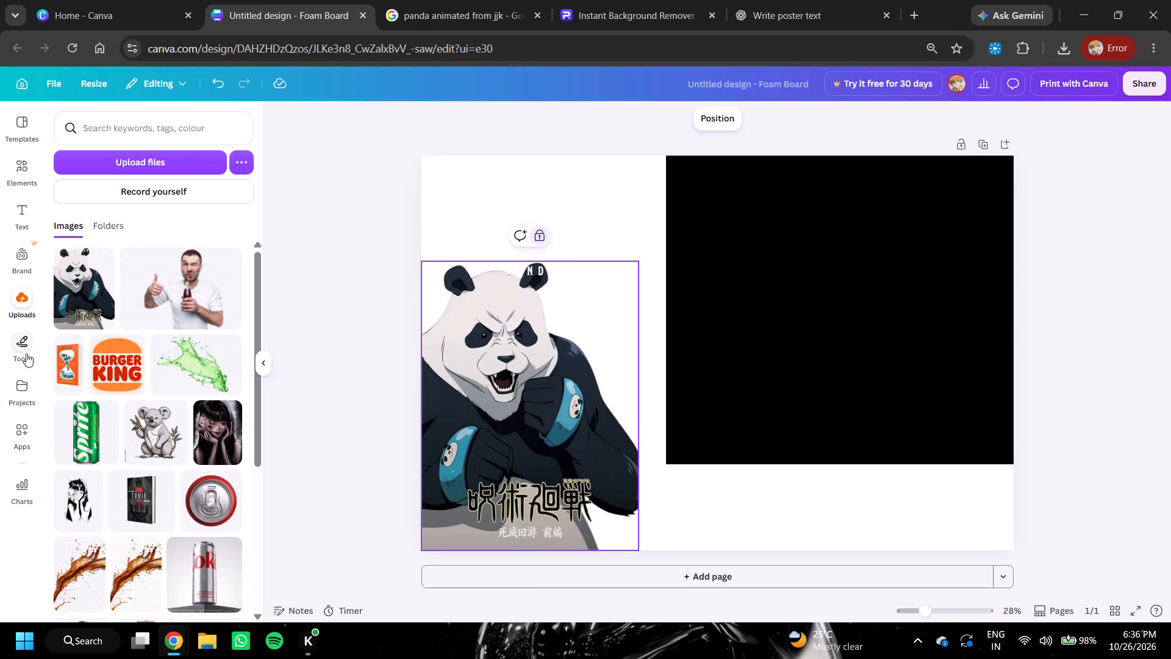
# Browse the text combinations and add the "Great ENERGY" style to the page.
pyautogui.click(28, 208)
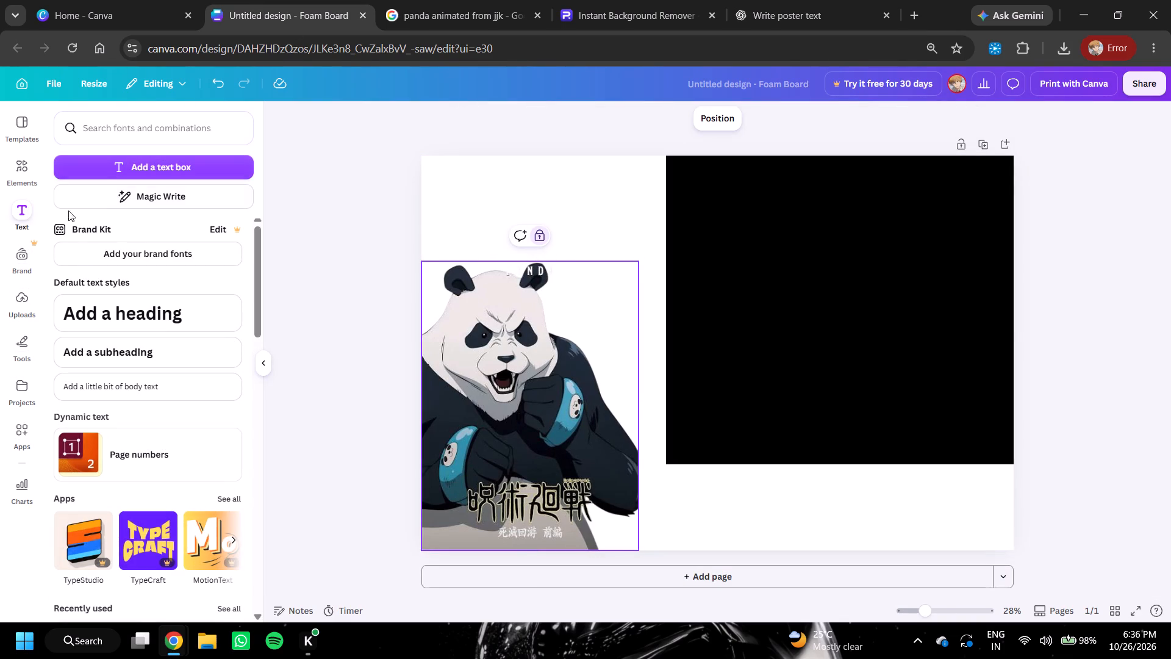
pyautogui.scroll(-7, 146, 342)
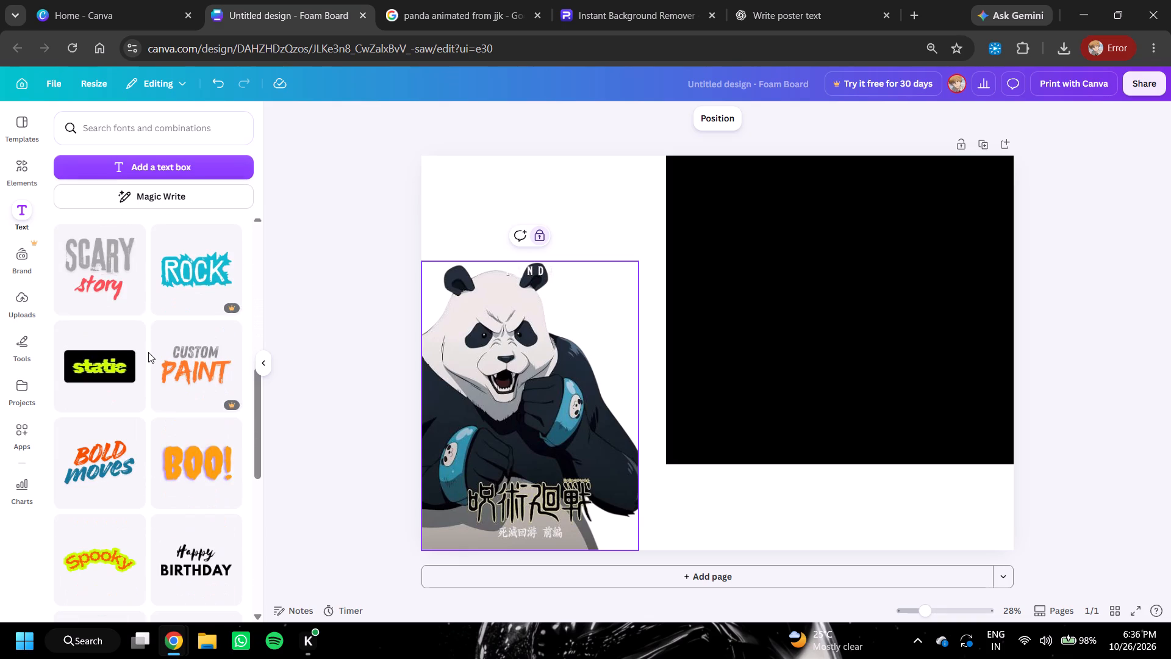
pyautogui.scroll(-6, 148, 345)
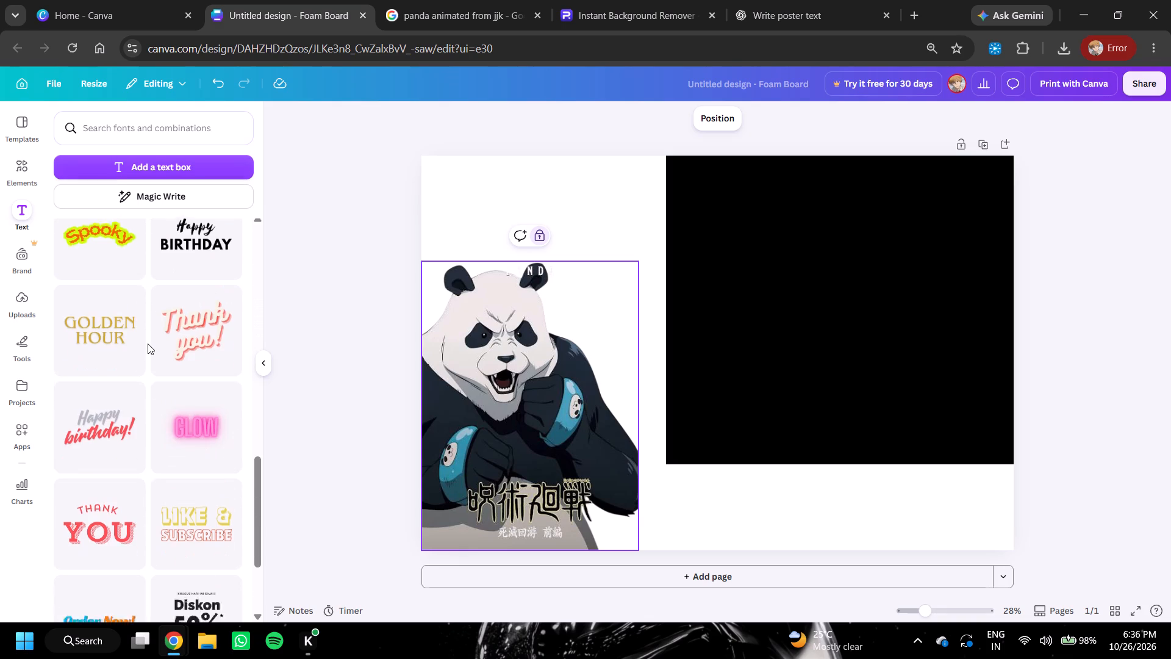
pyautogui.scroll(-9, 148, 344)
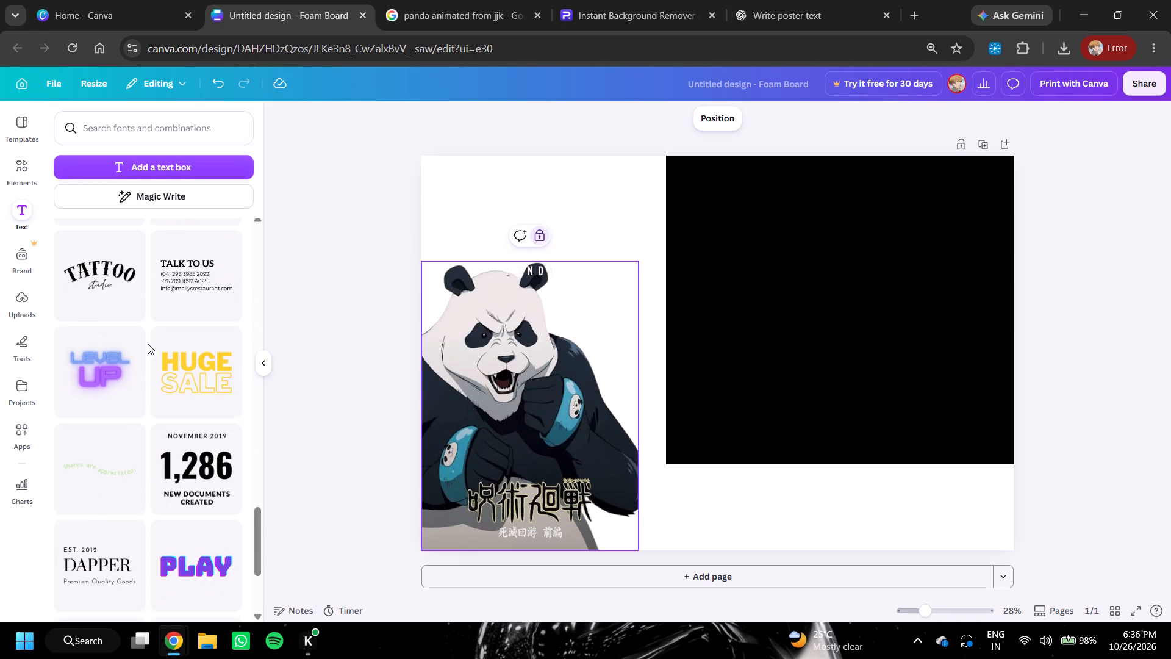
pyautogui.scroll(-4, 148, 344)
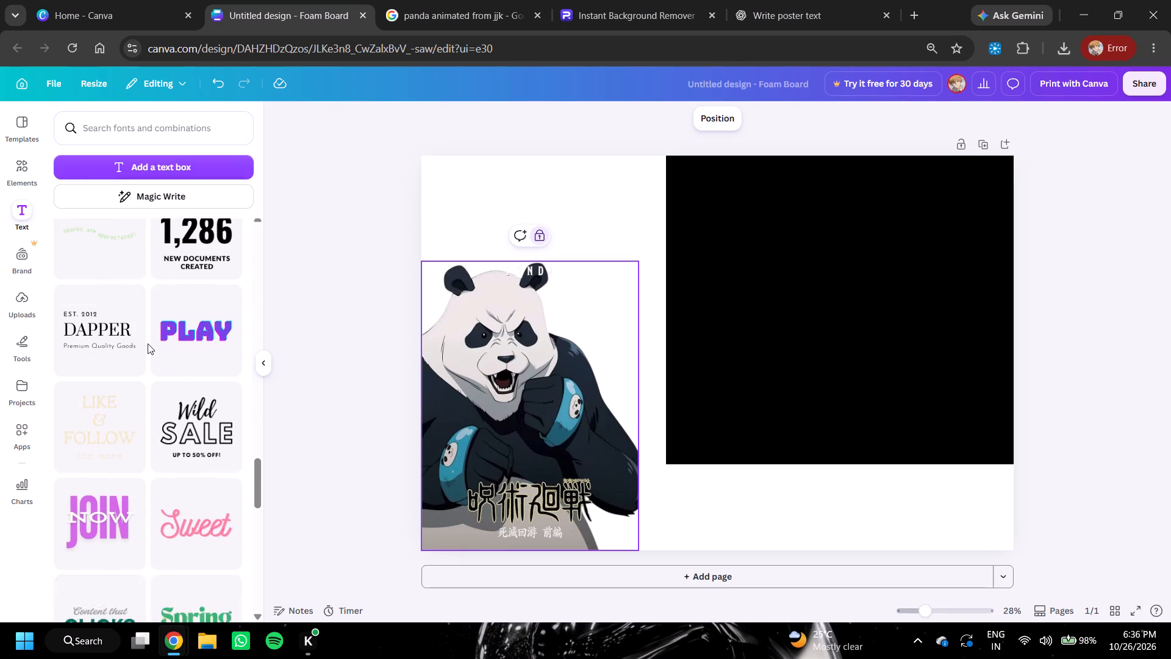
pyautogui.scroll(-5, 148, 344)
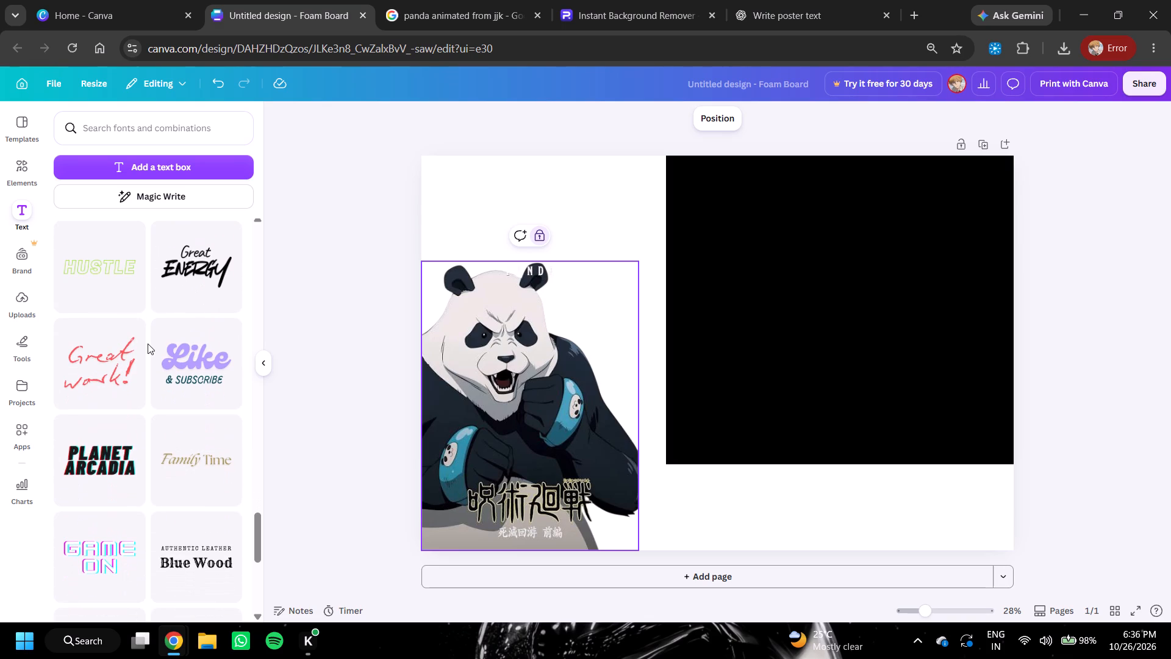
pyautogui.click(208, 276)
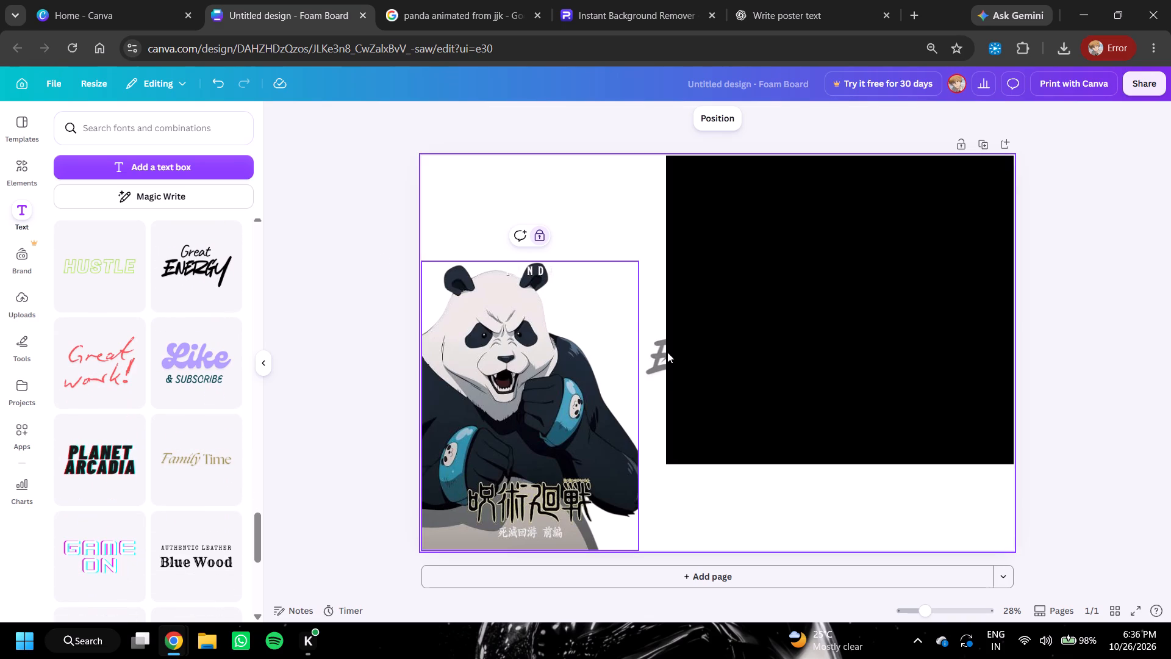
# Move the "Great ENERGY" text group over the white area above the panda and replace "ENERGY" with the copied panda heading.
pyautogui.click(667, 352)
pyautogui.moveTo(667, 352); pyautogui.dragTo(472, 182)
pyautogui.doubleClick(473, 182)
pyautogui.tripleClick(505, 193)
pyautogui.doubleClick(505, 193)
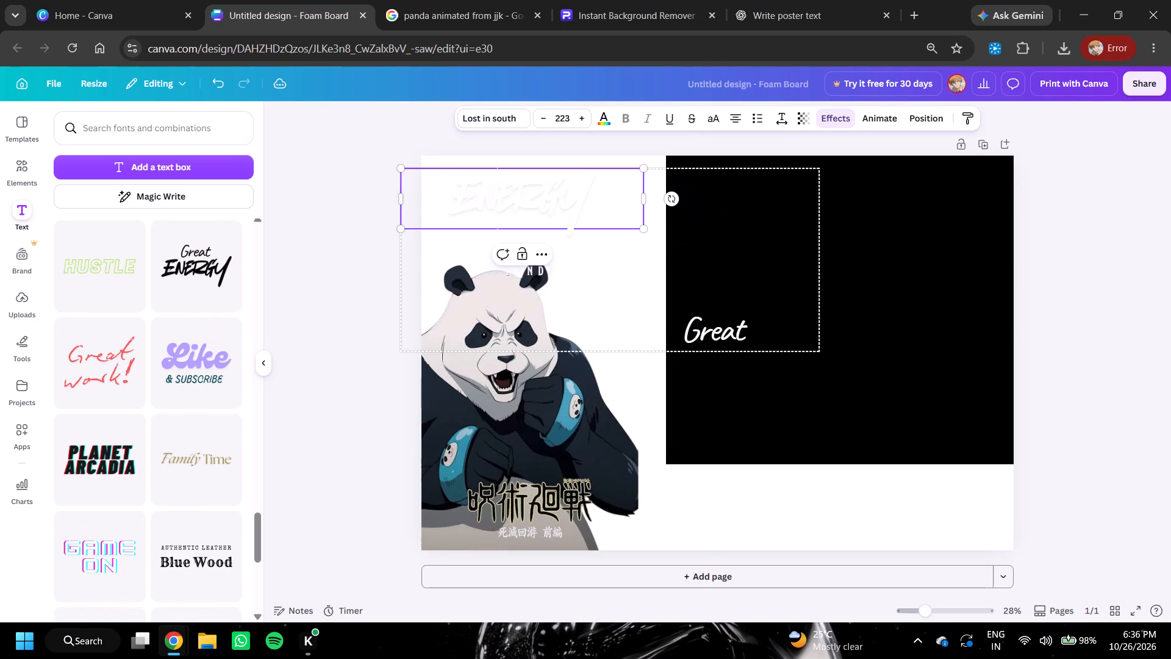
pyautogui.hotkey('ctrl', 'v')
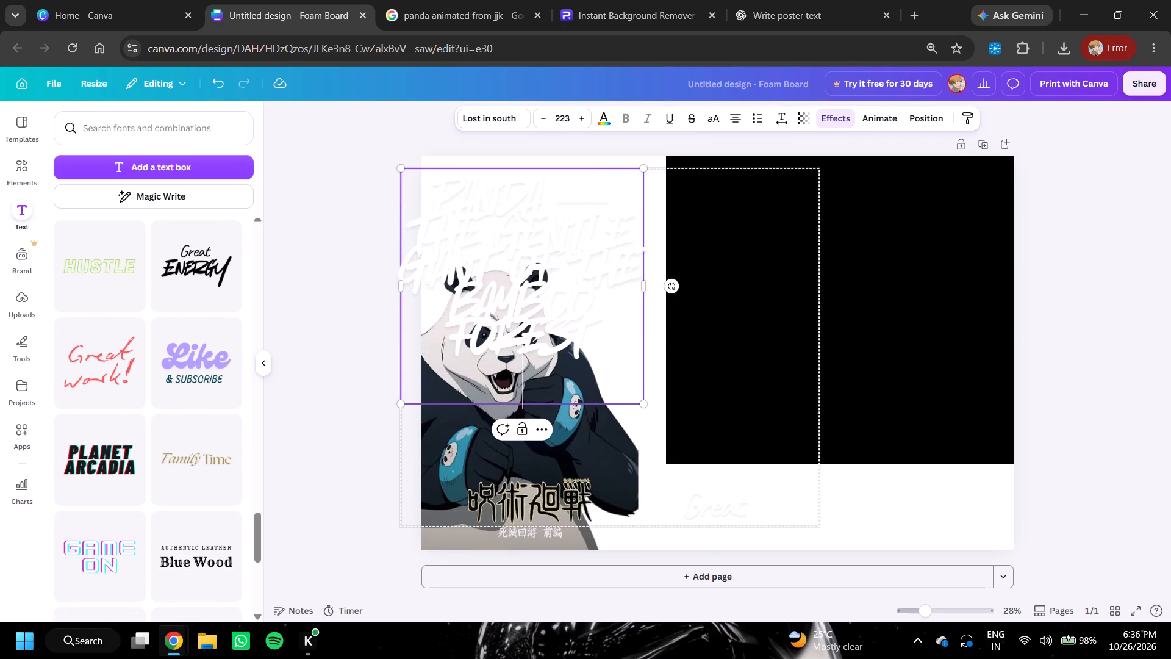
pyautogui.doubleClick(720, 324)
pyautogui.tripleClick(559, 279)
pyautogui.doubleClick(309, 309)
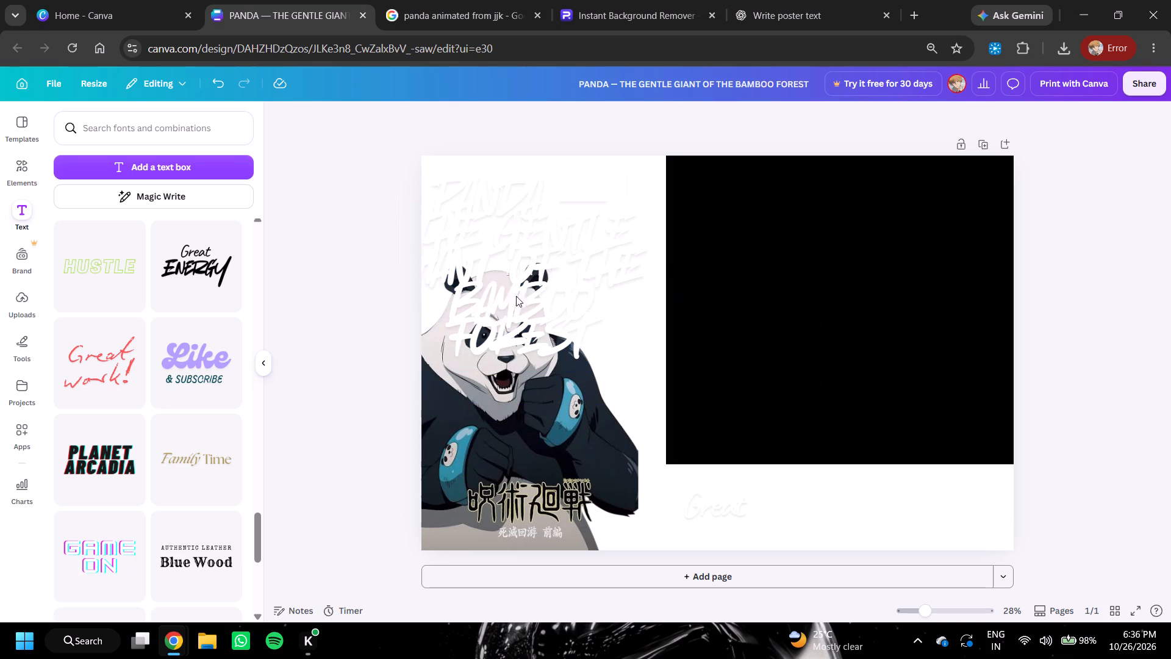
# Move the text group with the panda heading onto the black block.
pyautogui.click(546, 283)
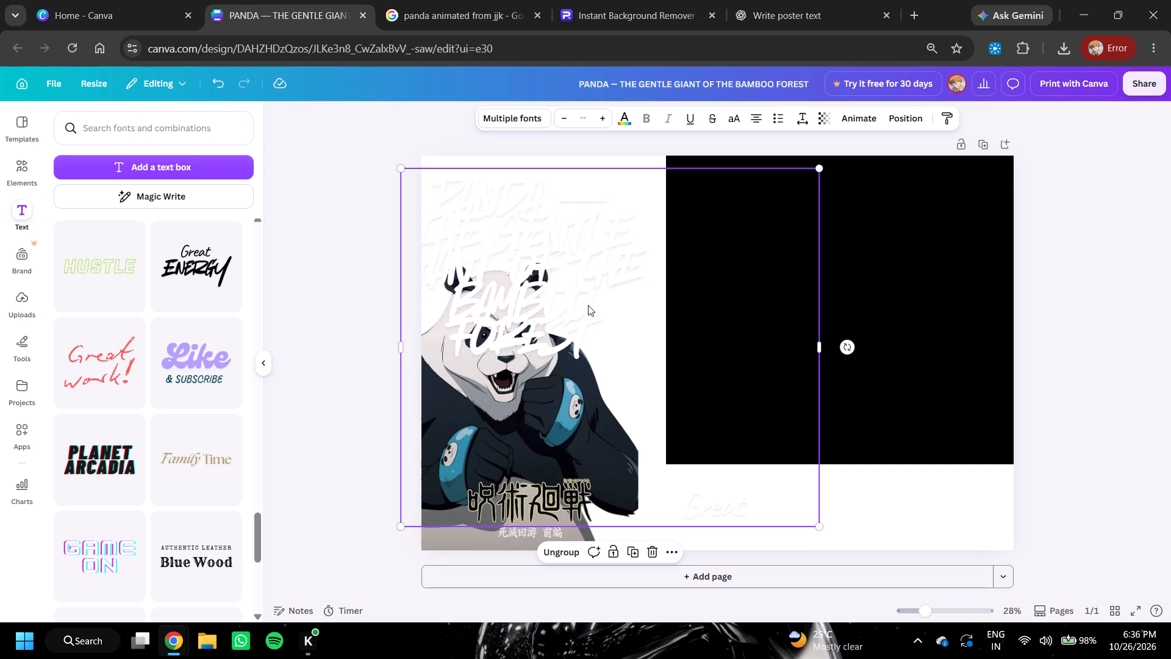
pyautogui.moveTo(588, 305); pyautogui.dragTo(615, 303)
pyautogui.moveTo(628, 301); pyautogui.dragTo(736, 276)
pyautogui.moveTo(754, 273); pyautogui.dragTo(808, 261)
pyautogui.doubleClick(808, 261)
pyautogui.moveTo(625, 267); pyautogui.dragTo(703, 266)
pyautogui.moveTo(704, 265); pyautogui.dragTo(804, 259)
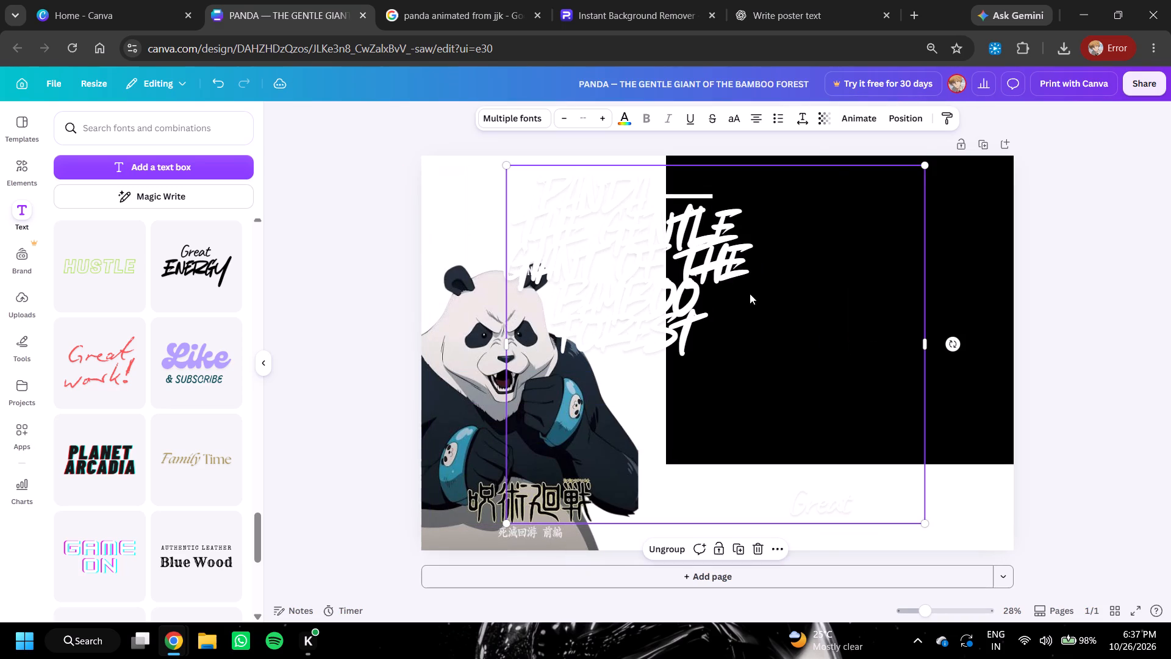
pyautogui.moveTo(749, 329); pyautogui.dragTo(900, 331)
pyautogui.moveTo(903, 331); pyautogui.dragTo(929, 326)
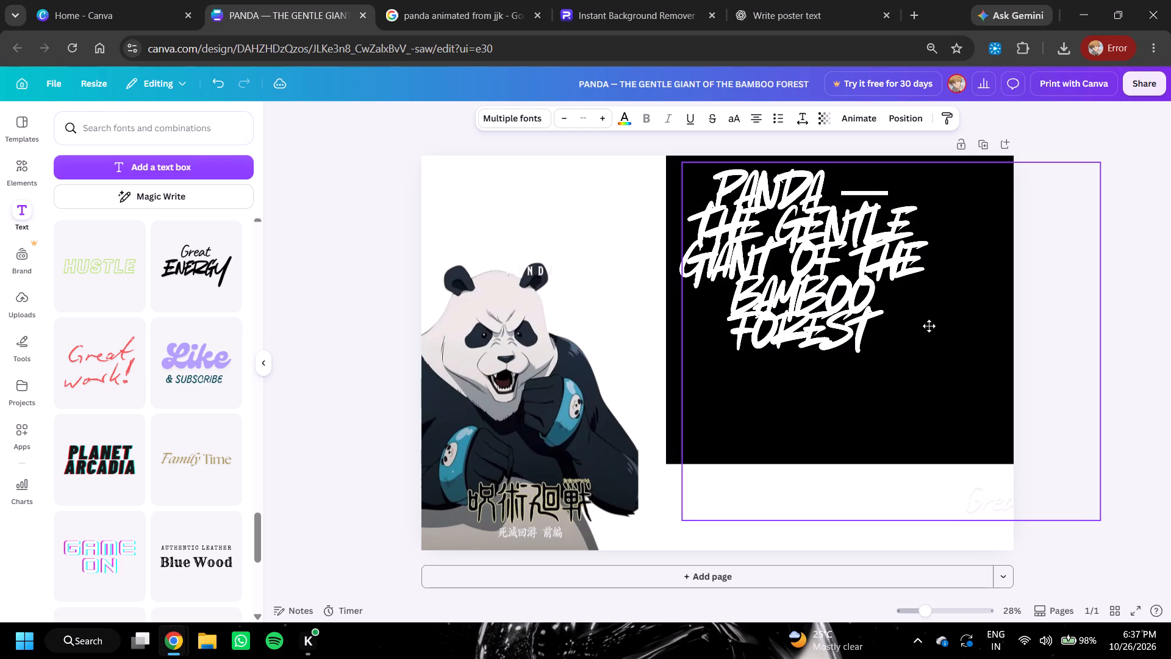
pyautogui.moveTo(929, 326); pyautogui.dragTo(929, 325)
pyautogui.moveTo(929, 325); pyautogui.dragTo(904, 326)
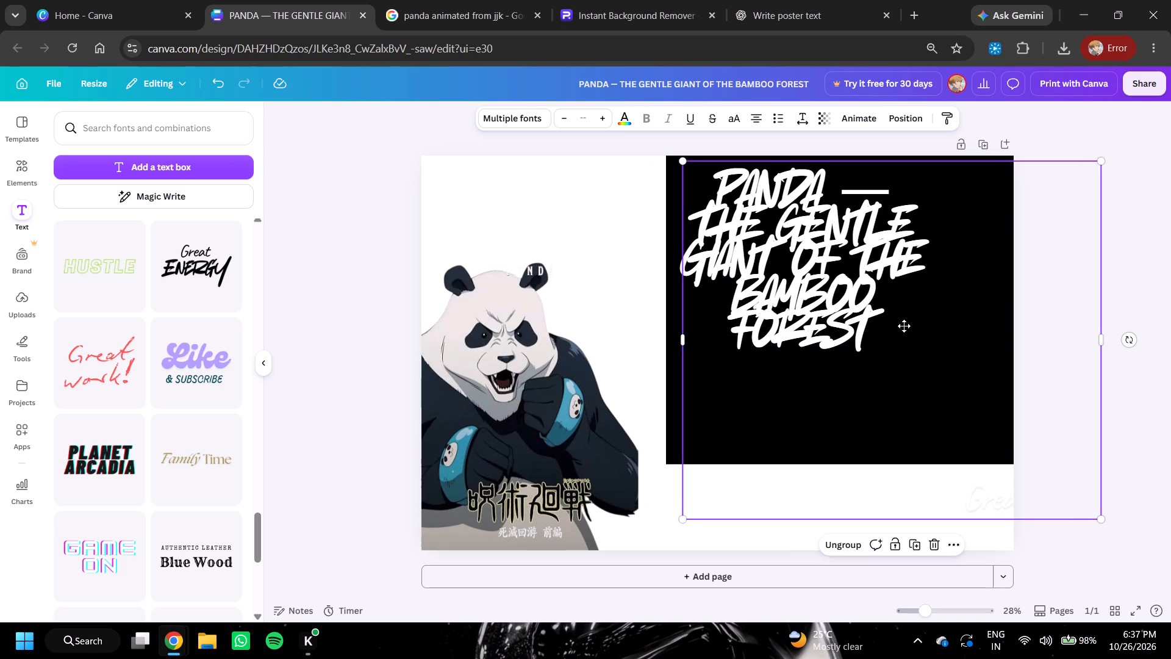
# Shift the text group so "Great" sits over the black block's lower edge, and delete the word "Great".
pyautogui.moveTo(904, 326); pyautogui.dragTo(478, 288)
pyautogui.moveTo(478, 288); pyautogui.dragTo(727, 284)
pyautogui.tripleClick(801, 450)
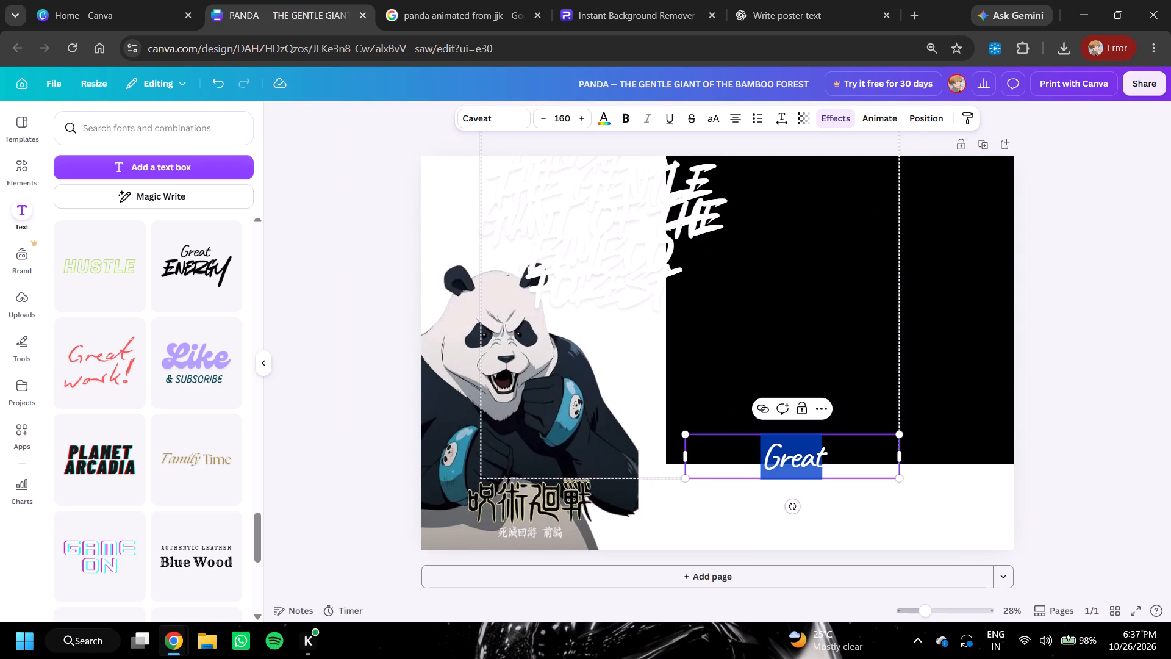
pyautogui.press('BackSpace')
pyautogui.moveTo(960, 398); pyautogui.dragTo(988, 414)
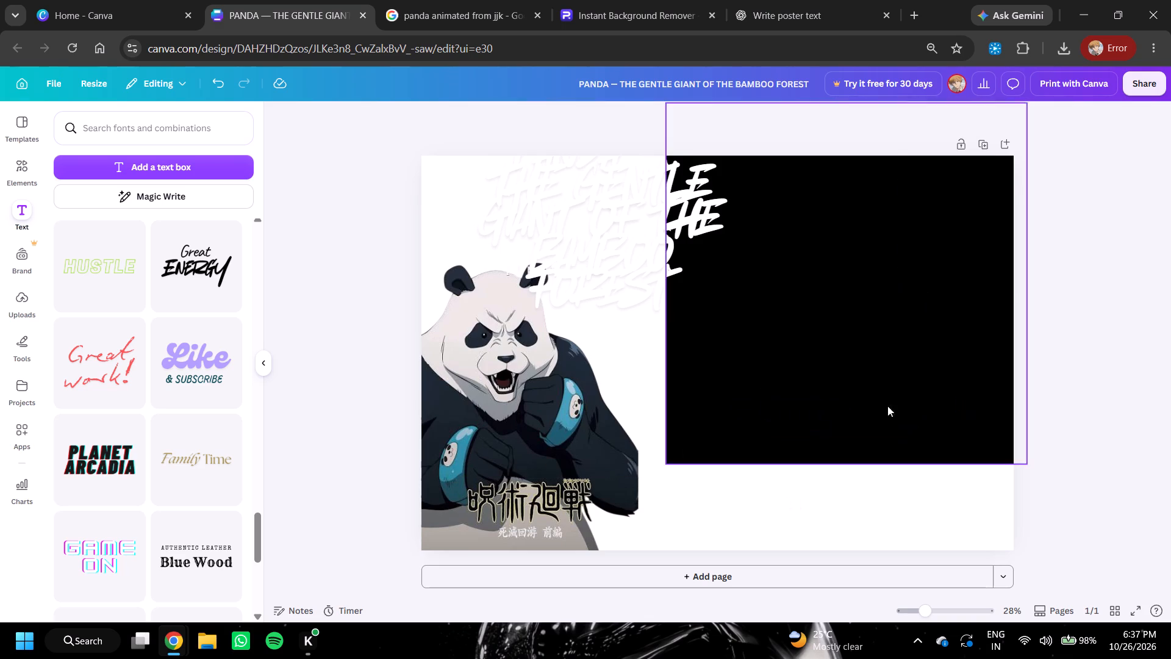
# Move the panda heading into the black block's upper-left area and scale its text group down to fit inside the block.
pyautogui.moveTo(573, 320); pyautogui.dragTo(771, 375)
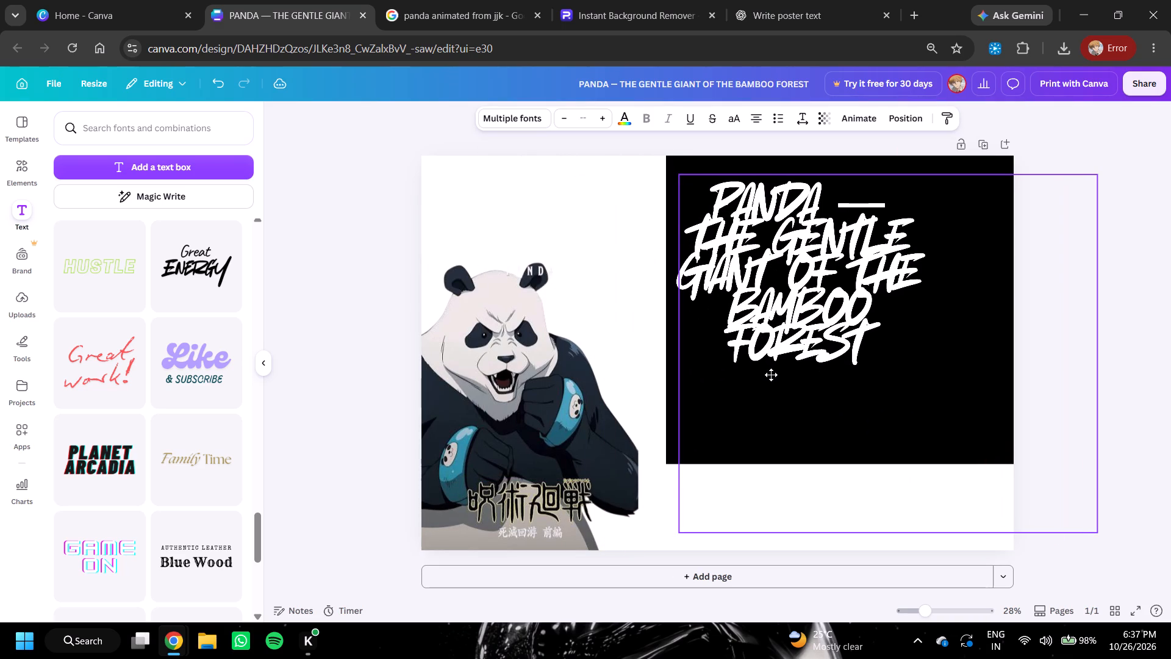
pyautogui.moveTo(771, 375); pyautogui.dragTo(771, 373)
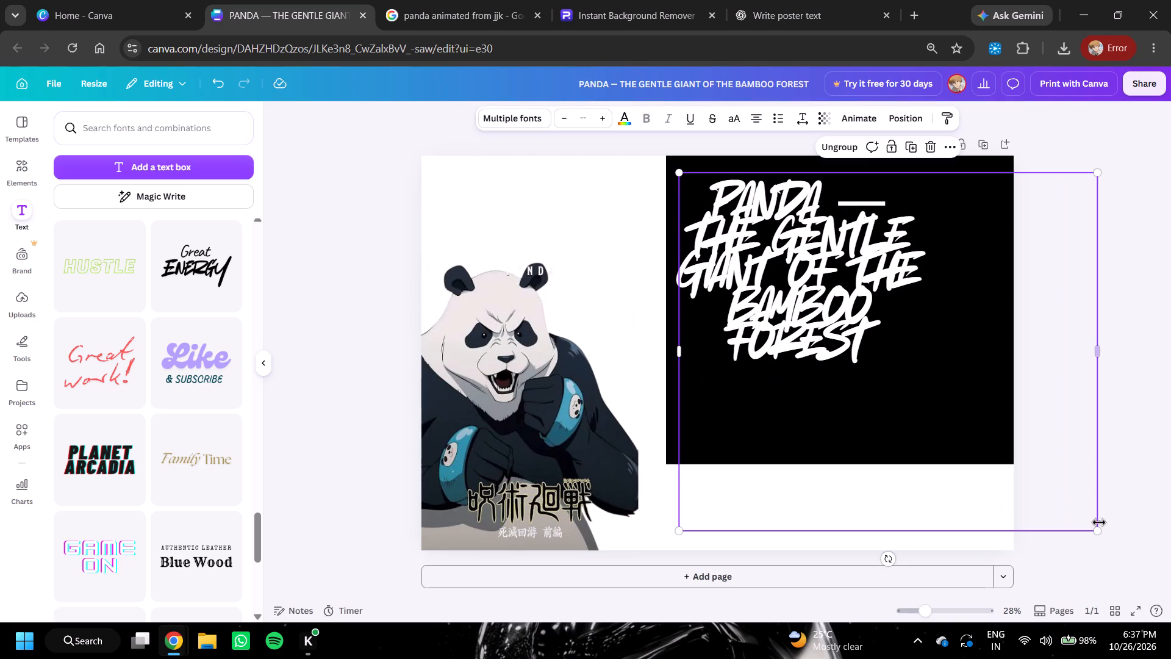
pyautogui.moveTo(1100, 527); pyautogui.dragTo(955, 433)
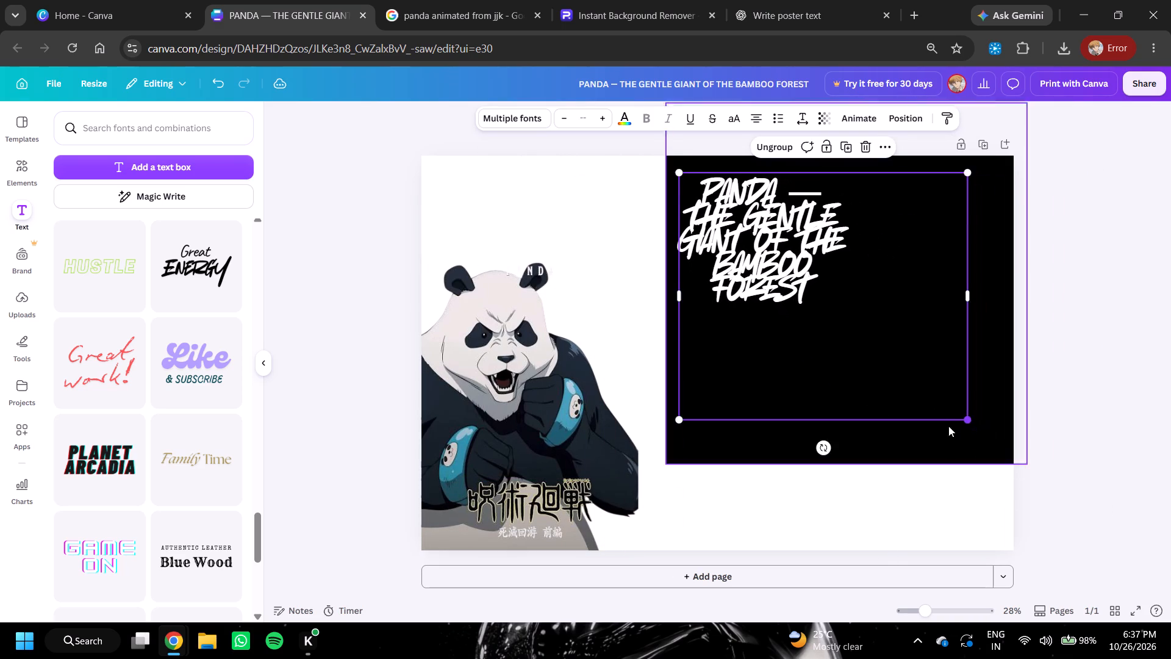
pyautogui.click(887, 372)
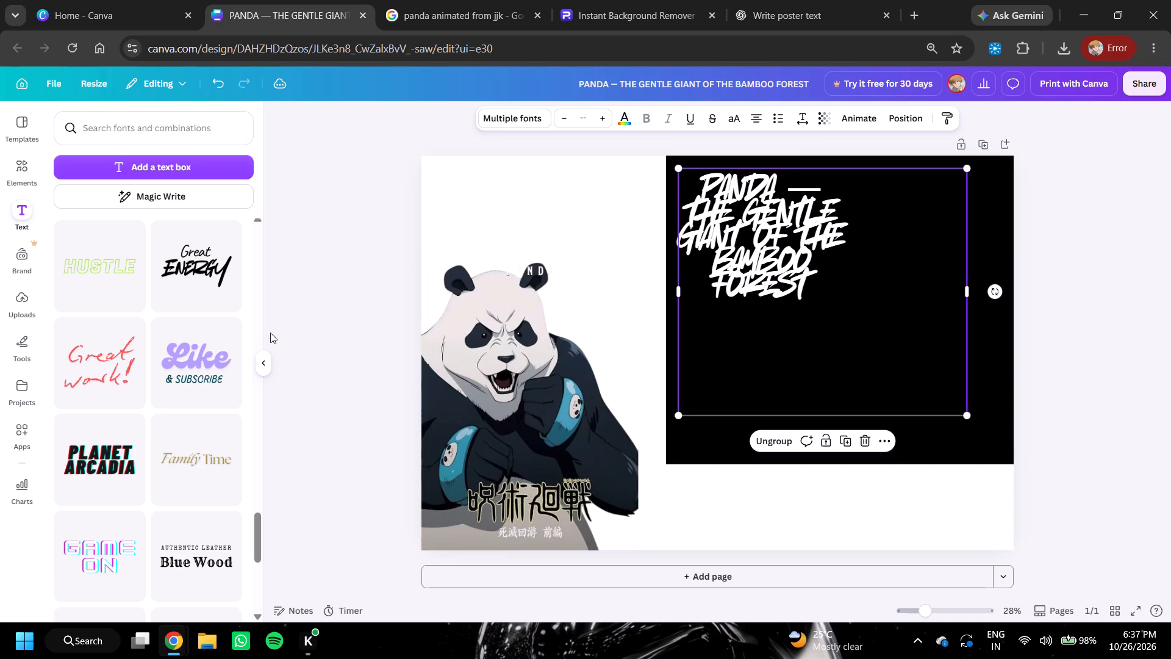
pyautogui.doubleClick(322, 325)
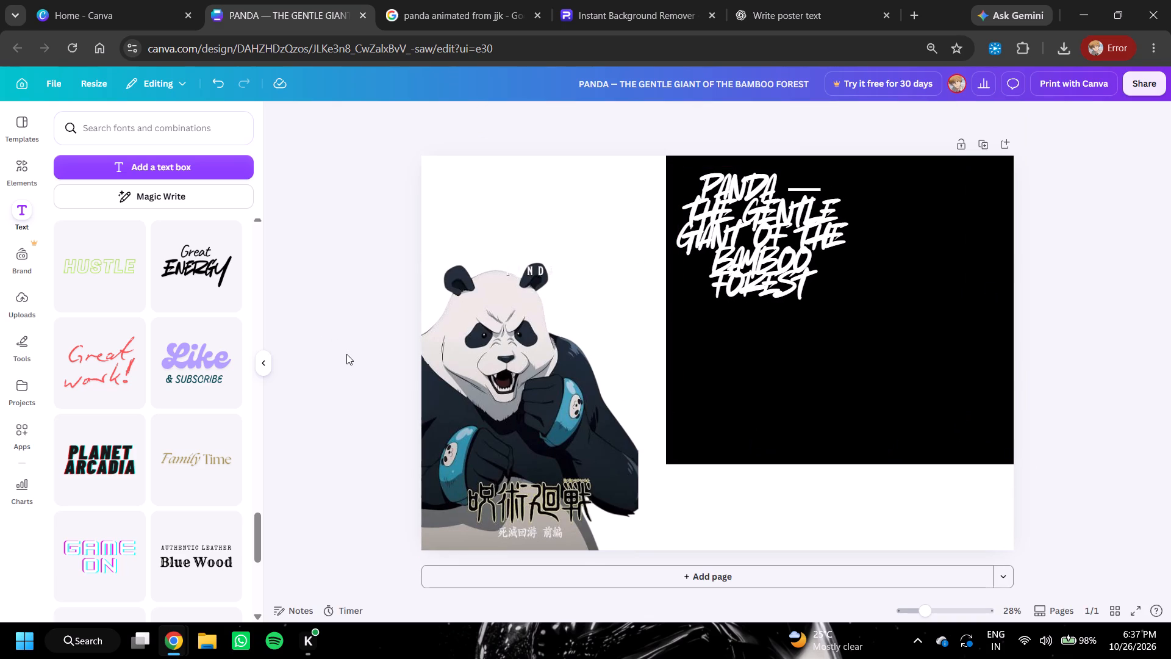
# Search the element graphics for "circles" and place the blue gradient circle over the black block.
pyautogui.click(114, 134)
pyautogui.click(27, 173)
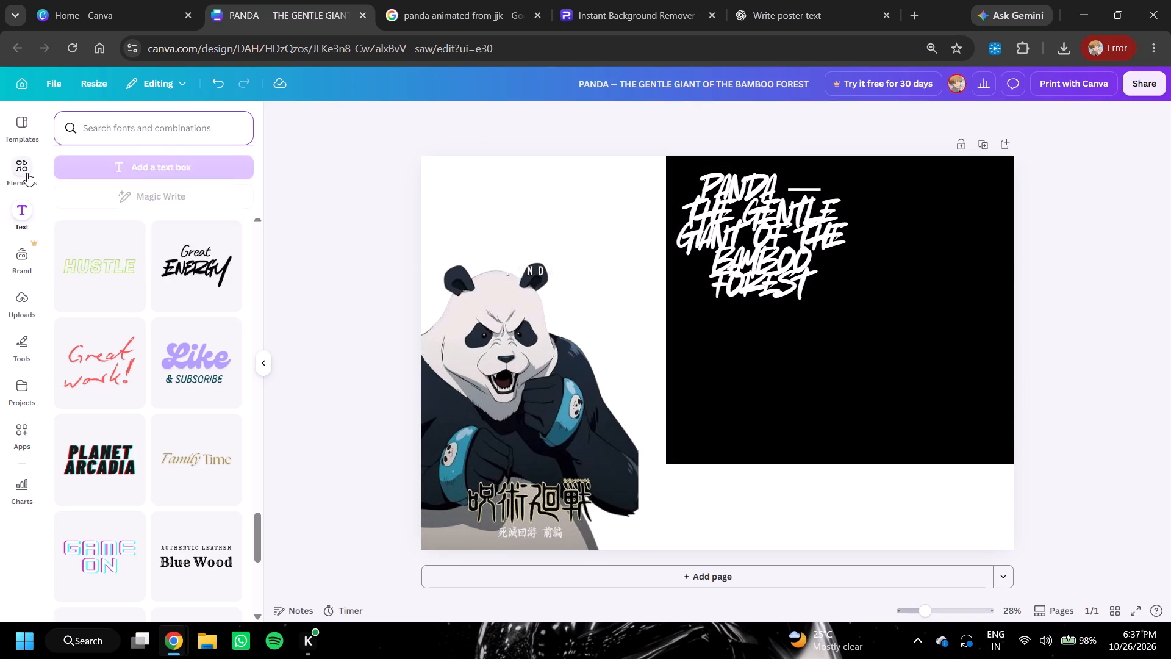
pyautogui.moveTo(108, 128); pyautogui.dragTo(58, 142)
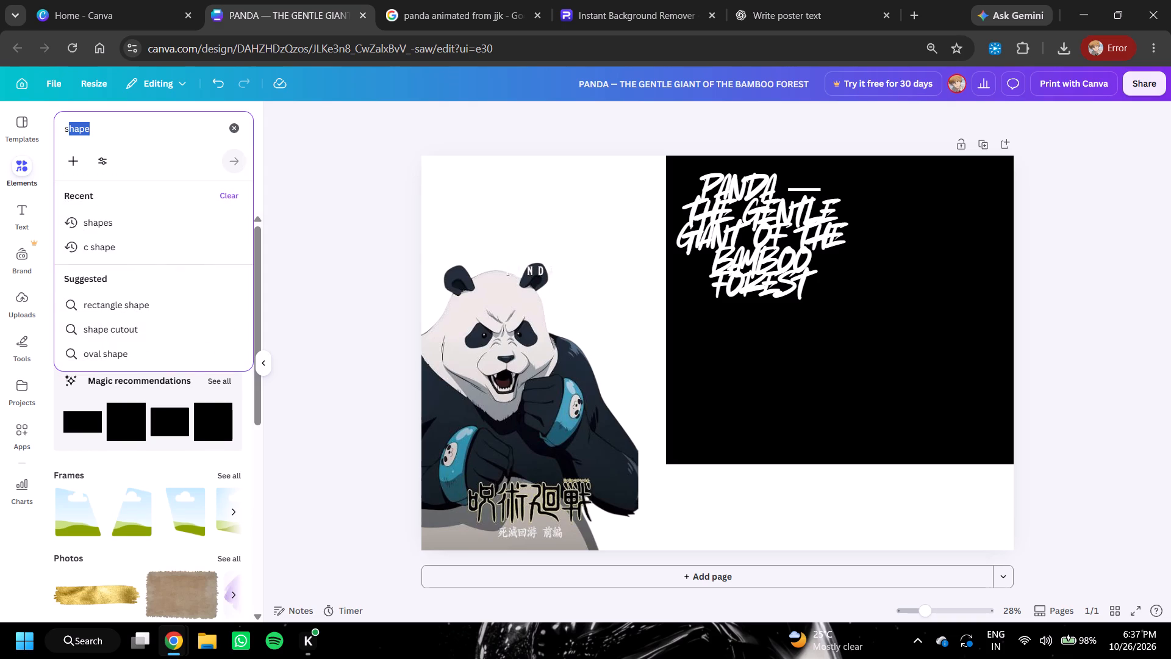
pyautogui.press('BackSpace')
pyautogui.write('circles')
pyautogui.press('Return')
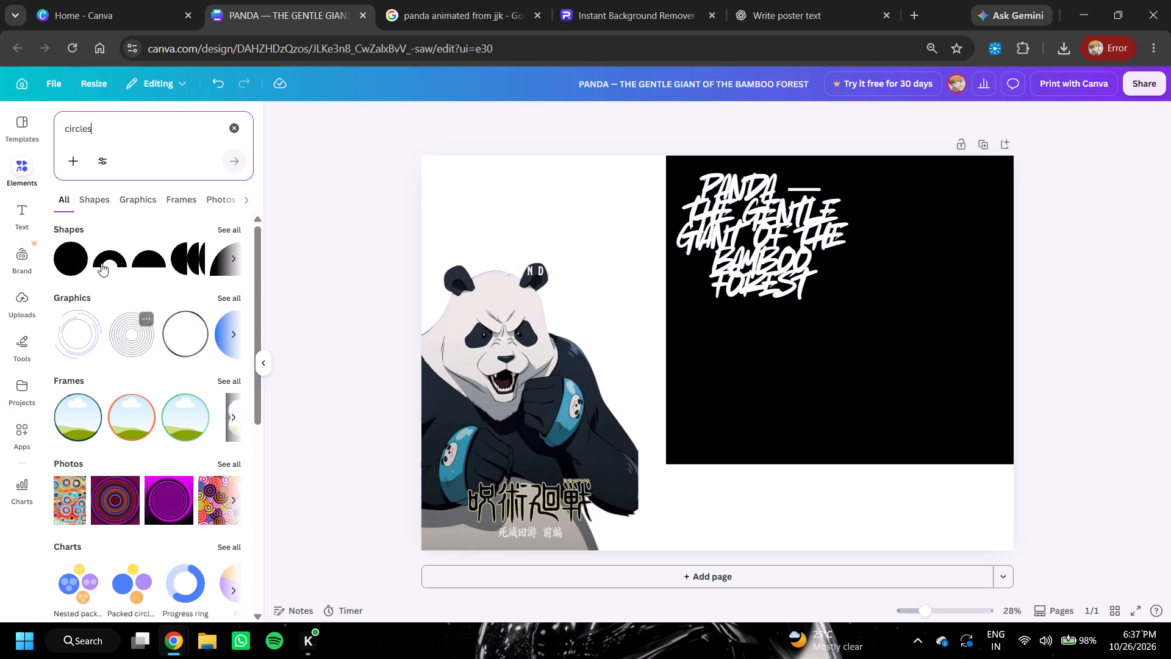
pyautogui.click(85, 201)
pyautogui.doubleClick(124, 200)
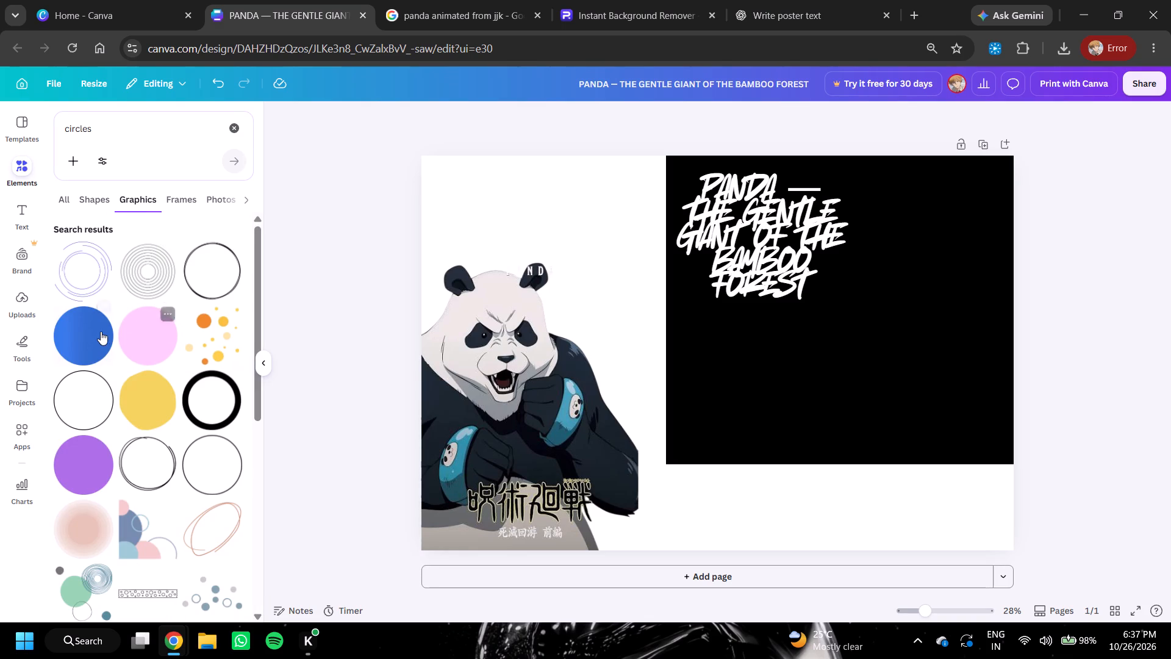
pyautogui.click(91, 331)
pyautogui.moveTo(740, 358); pyautogui.dragTo(882, 371)
pyautogui.click(888, 369)
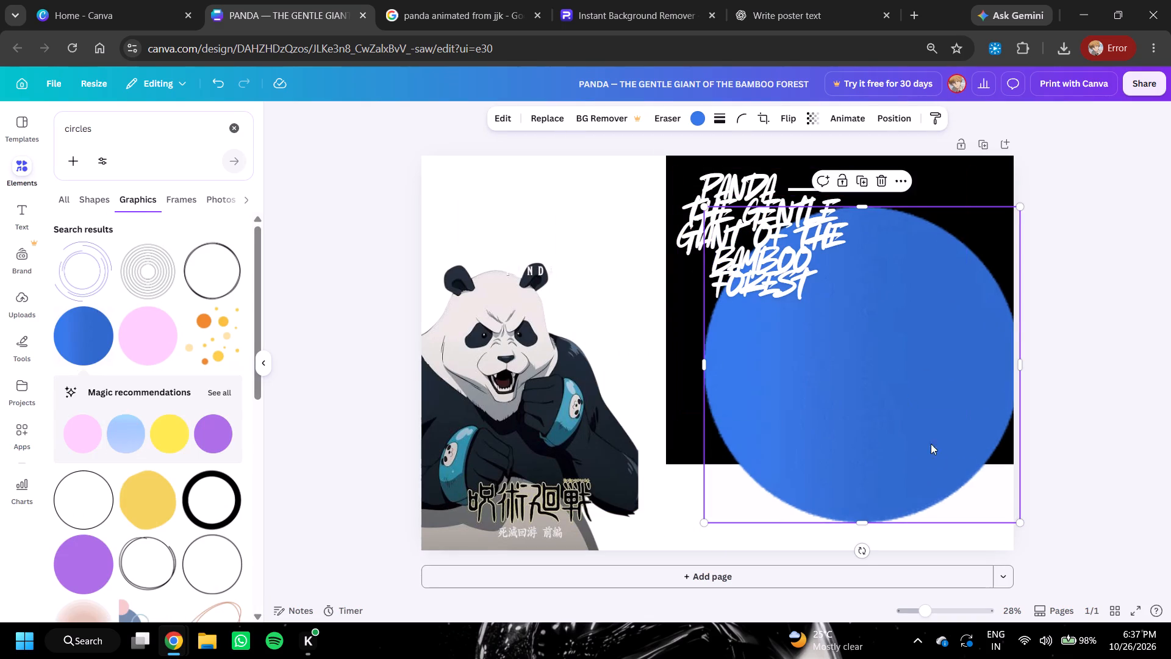
# Scale the blue gradient circle down so it sits behind the panda heading inside the black block.
pyautogui.moveTo(1020, 520); pyautogui.dragTo(804, 373)
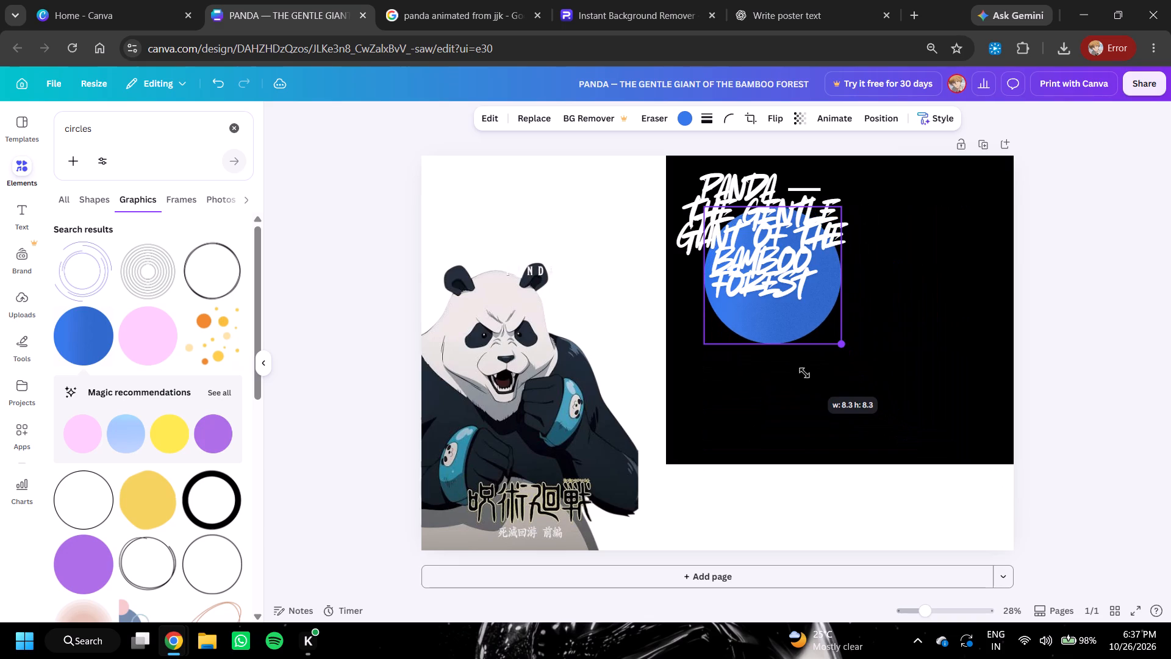
pyautogui.moveTo(804, 373); pyautogui.dragTo(818, 376)
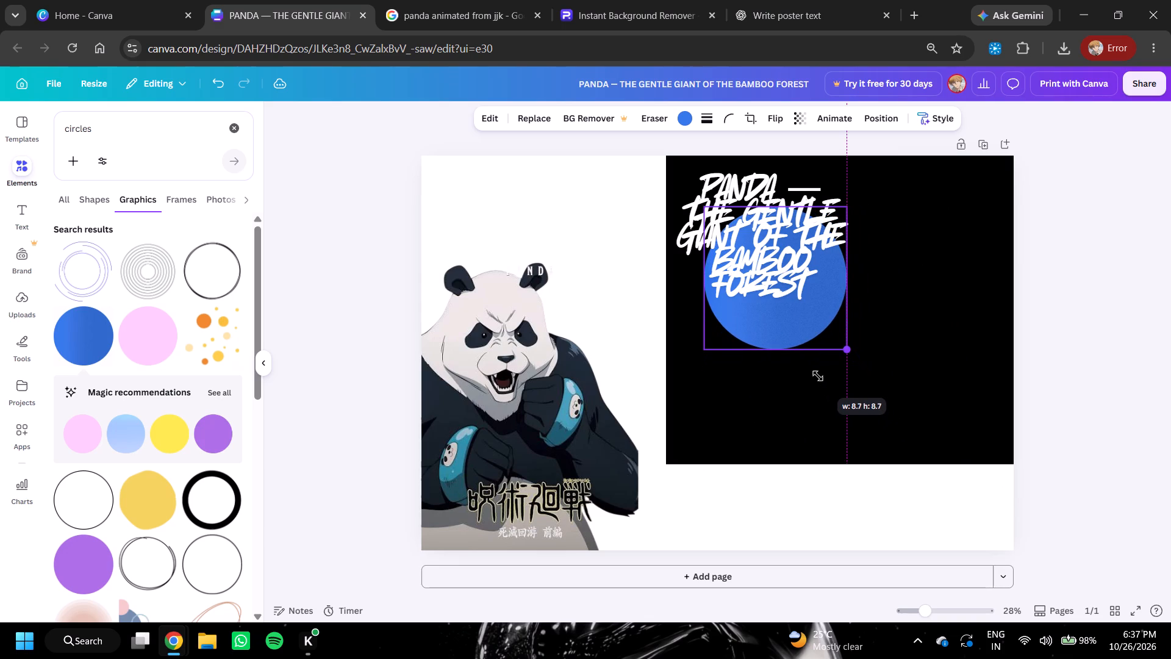
pyautogui.moveTo(818, 376); pyautogui.dragTo(823, 381)
pyautogui.click(805, 343)
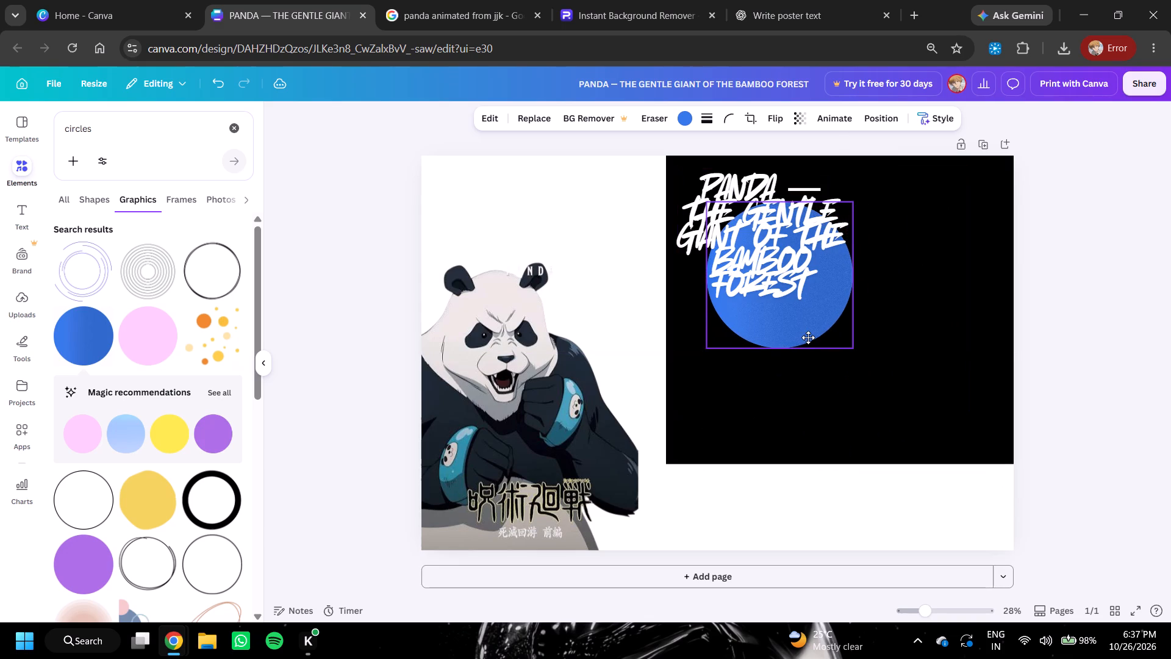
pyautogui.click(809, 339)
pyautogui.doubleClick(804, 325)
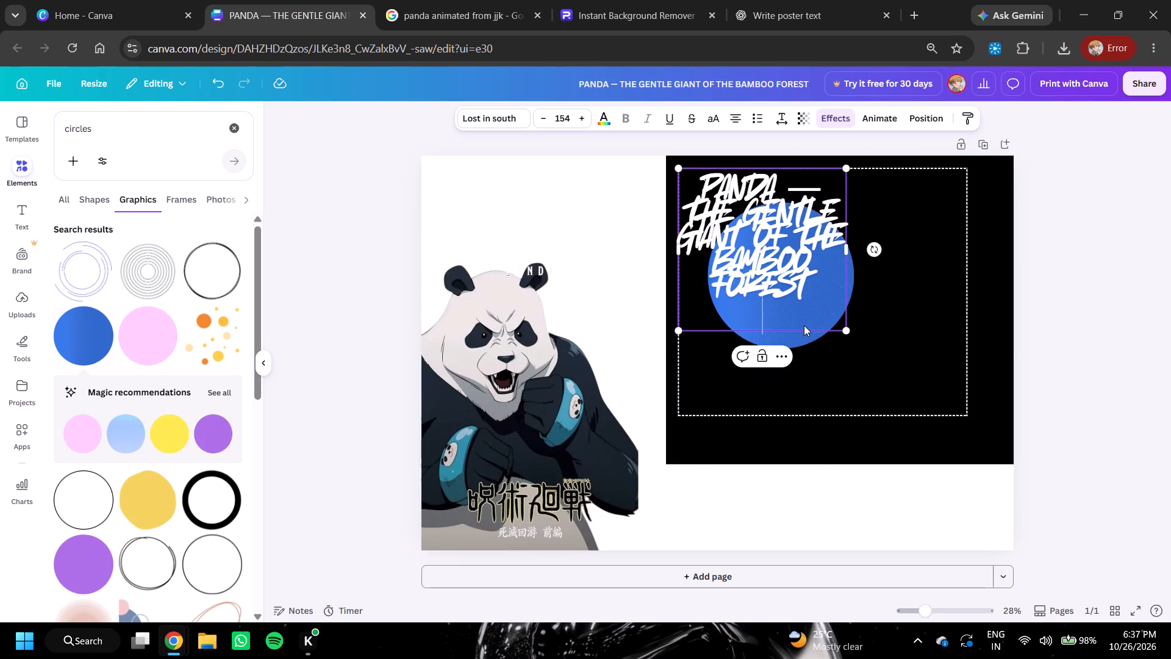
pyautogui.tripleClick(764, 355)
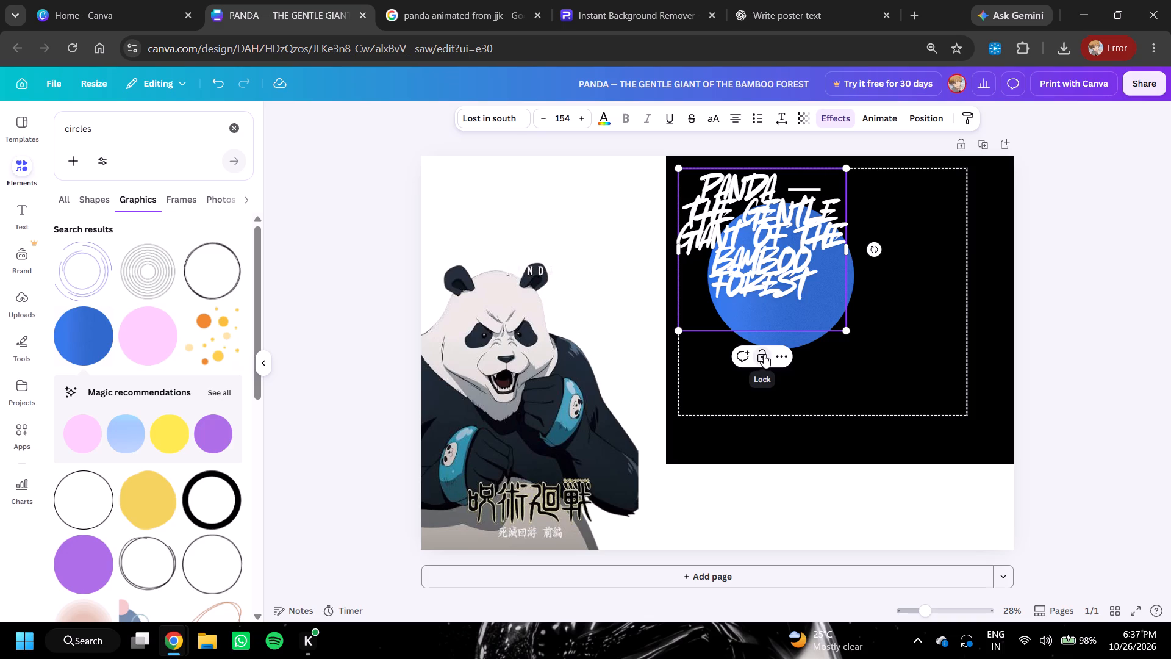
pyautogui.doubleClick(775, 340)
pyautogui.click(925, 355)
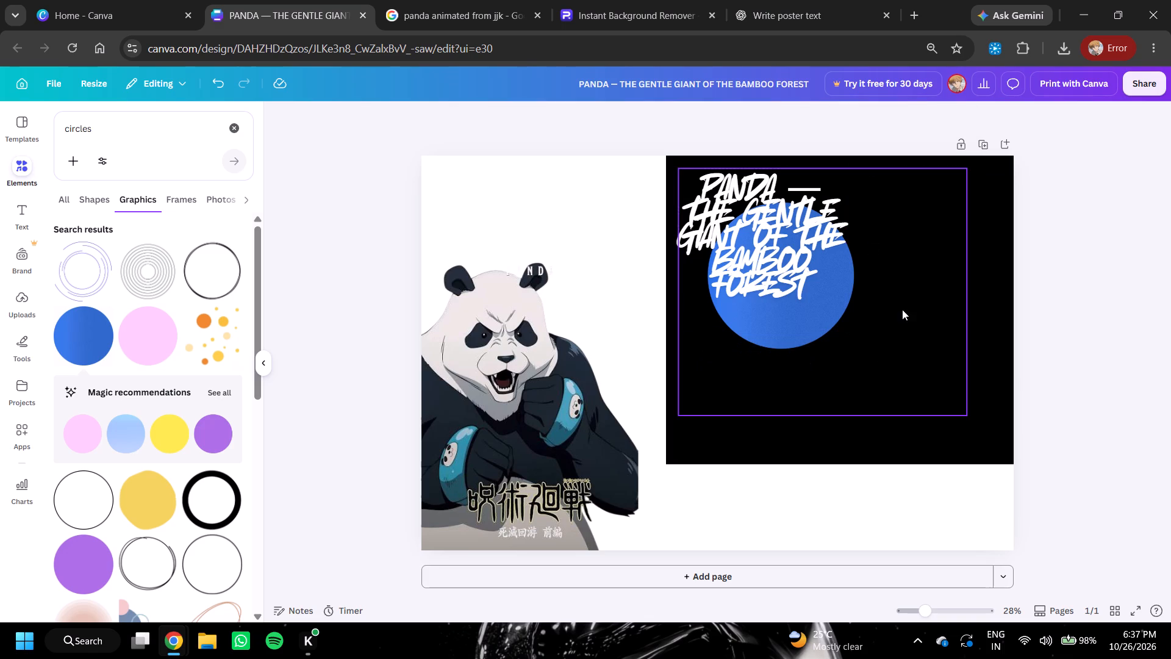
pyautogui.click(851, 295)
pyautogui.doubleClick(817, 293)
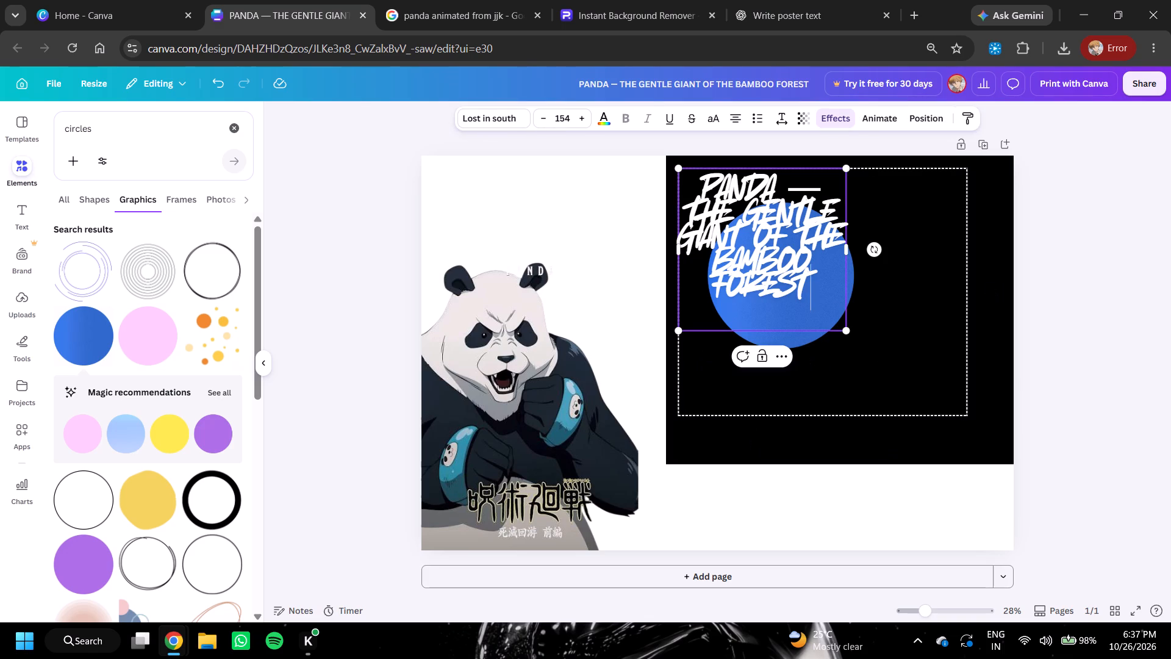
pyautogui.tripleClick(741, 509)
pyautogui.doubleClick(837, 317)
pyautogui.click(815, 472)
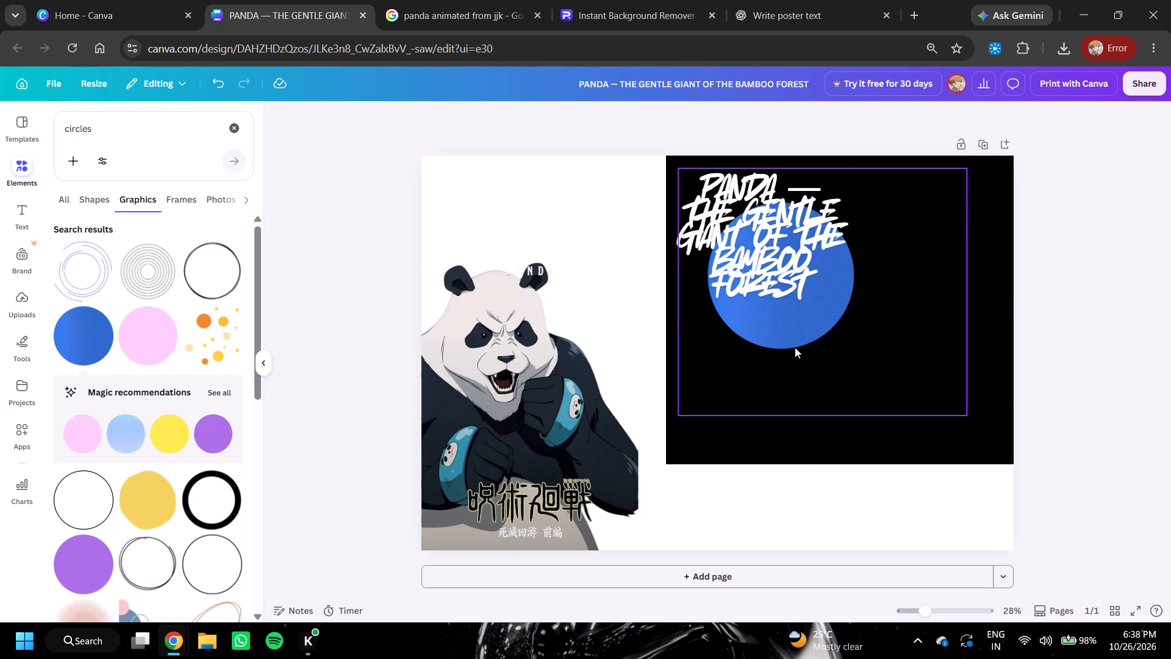
# Nudge the panda heading's text group slightly upward on the black block and lock it.
pyautogui.doubleClick(793, 334)
pyautogui.moveTo(793, 334); pyautogui.dragTo(794, 342)
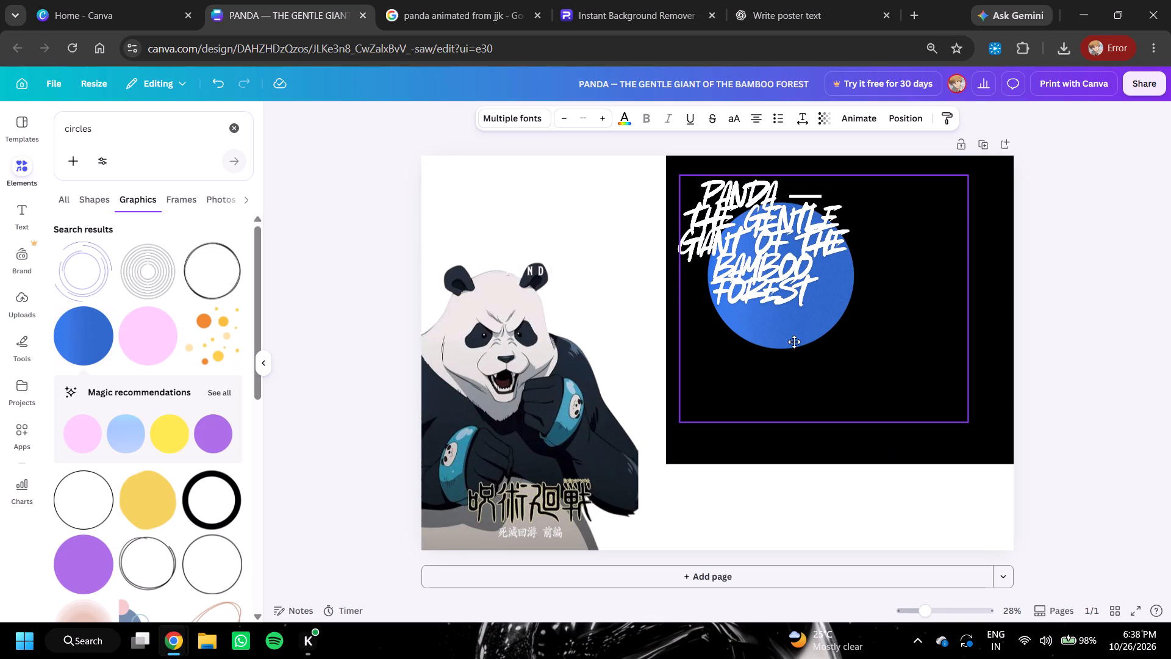
pyautogui.moveTo(794, 342); pyautogui.dragTo(792, 328)
pyautogui.click(798, 328)
pyautogui.click(800, 330)
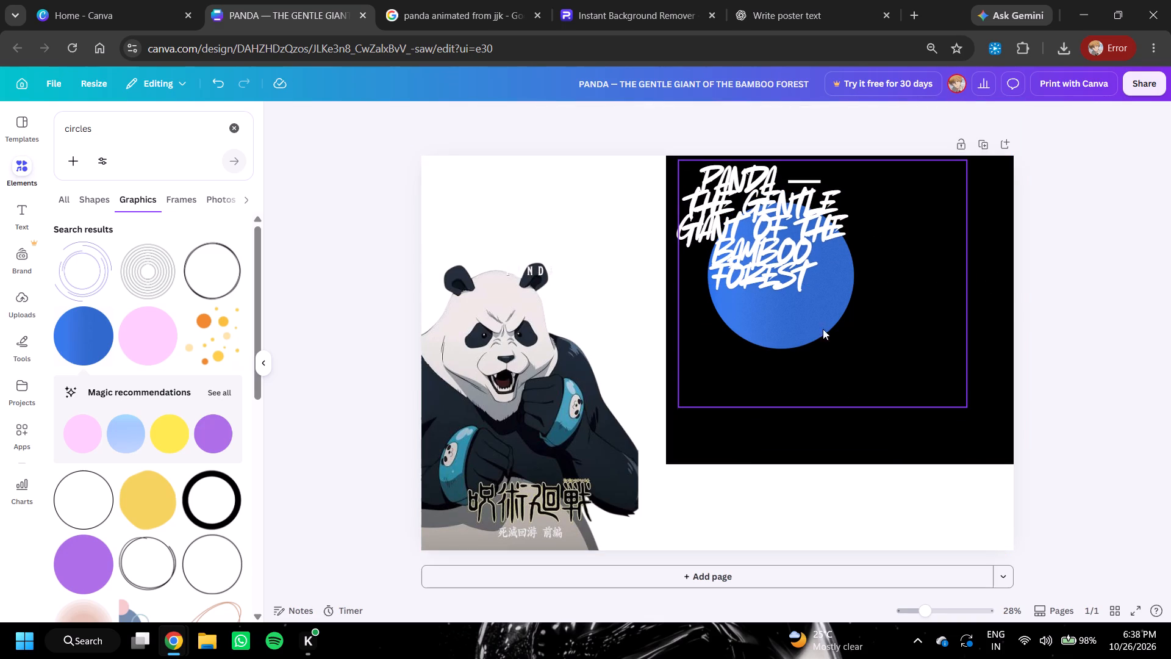
pyautogui.click(787, 320)
pyautogui.click(822, 425)
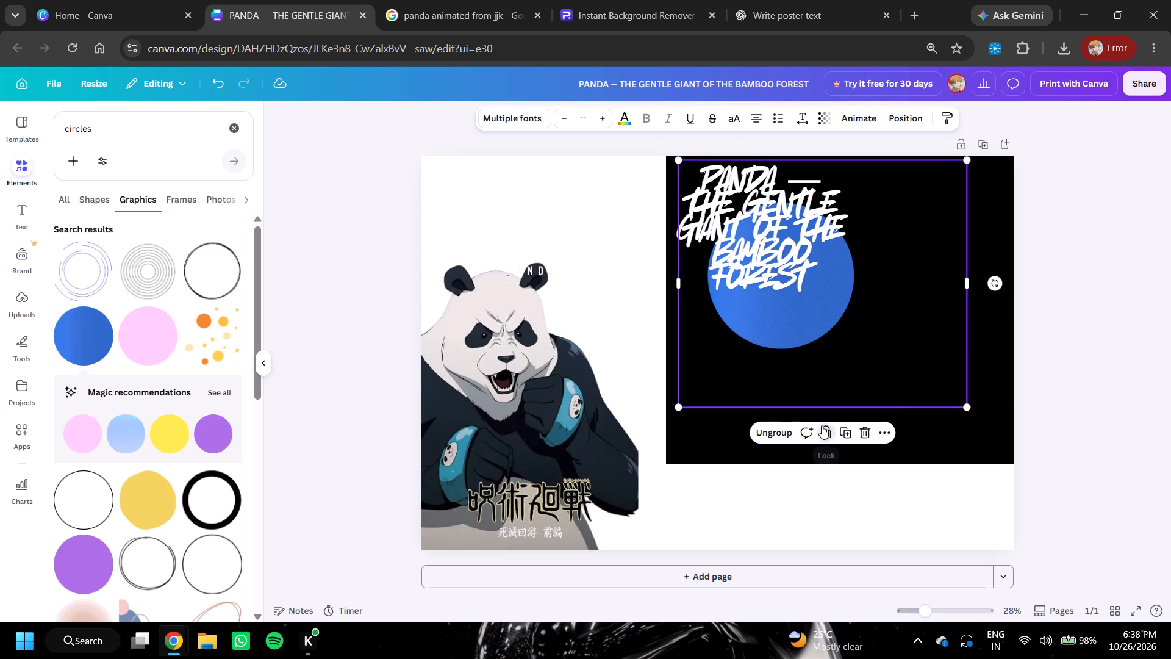
# Recolour the blue circle behind the heading with the teal sampled from the panda's armband.
pyautogui.moveTo(795, 337); pyautogui.dragTo(799, 359)
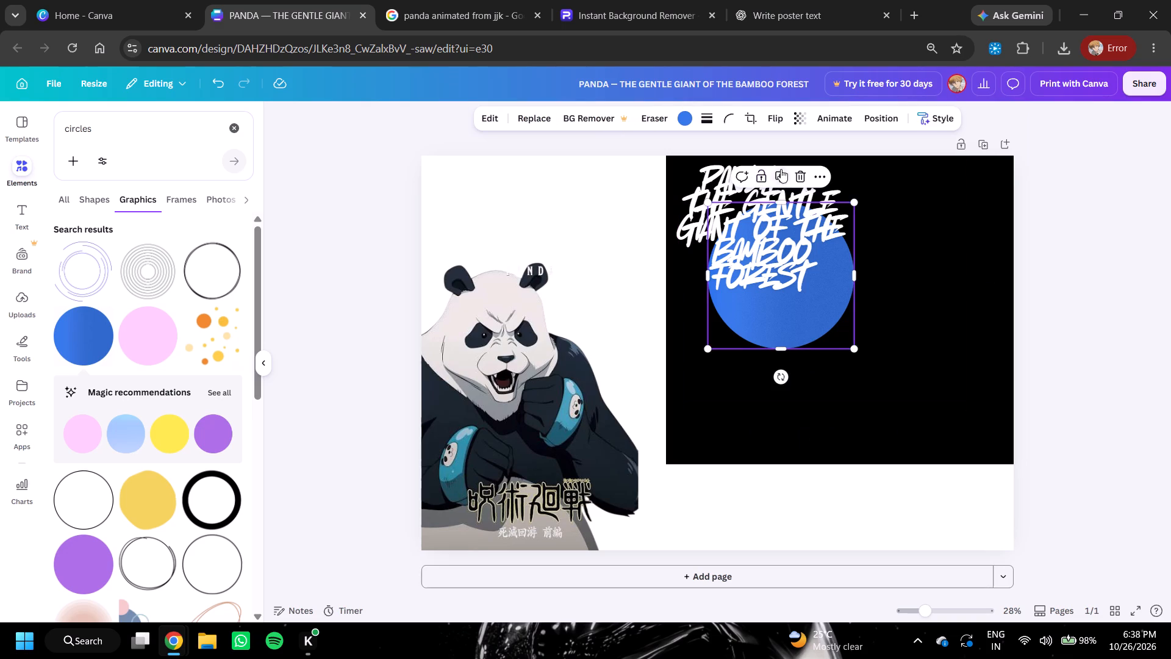
pyautogui.click(760, 170)
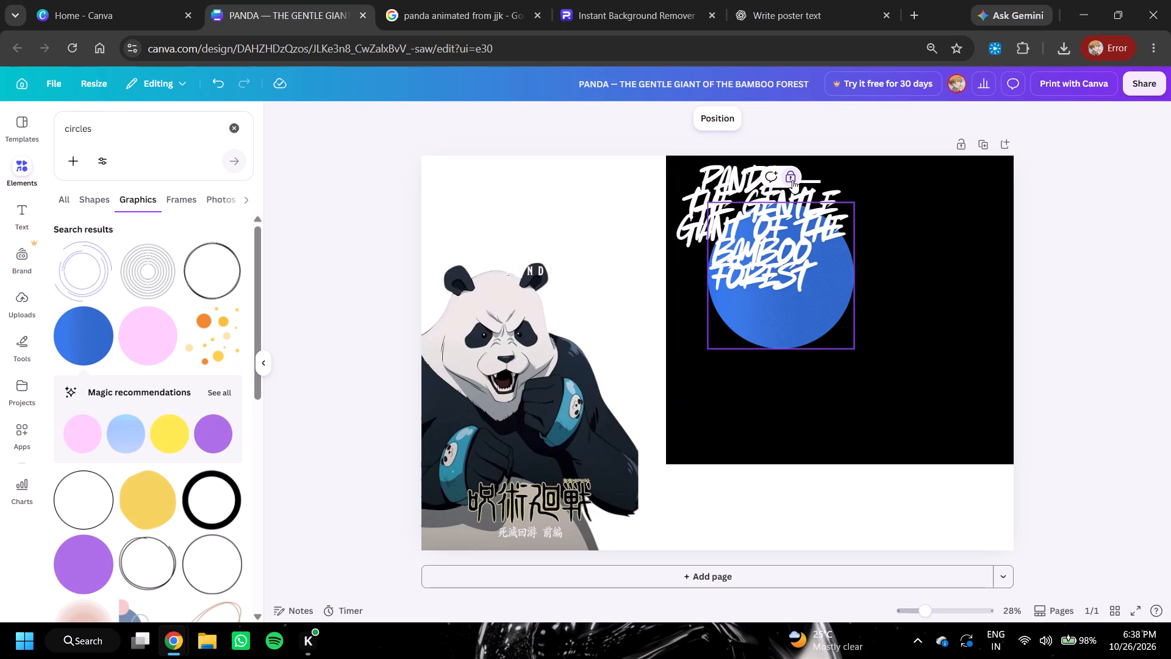
pyautogui.click(792, 178)
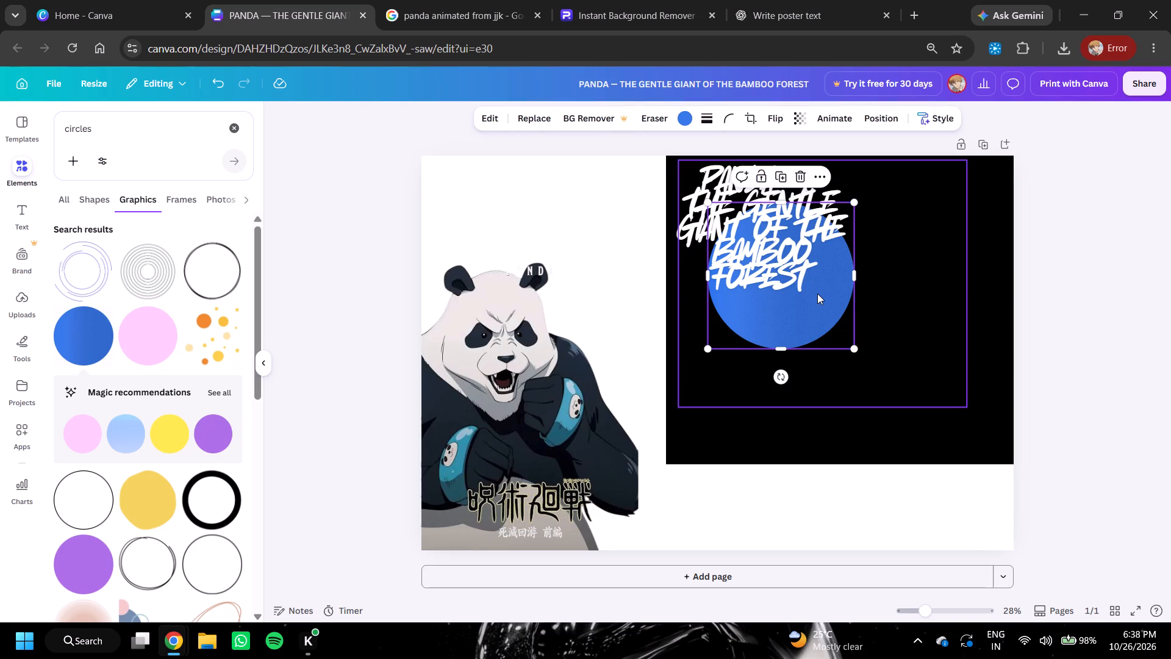
pyautogui.click(681, 118)
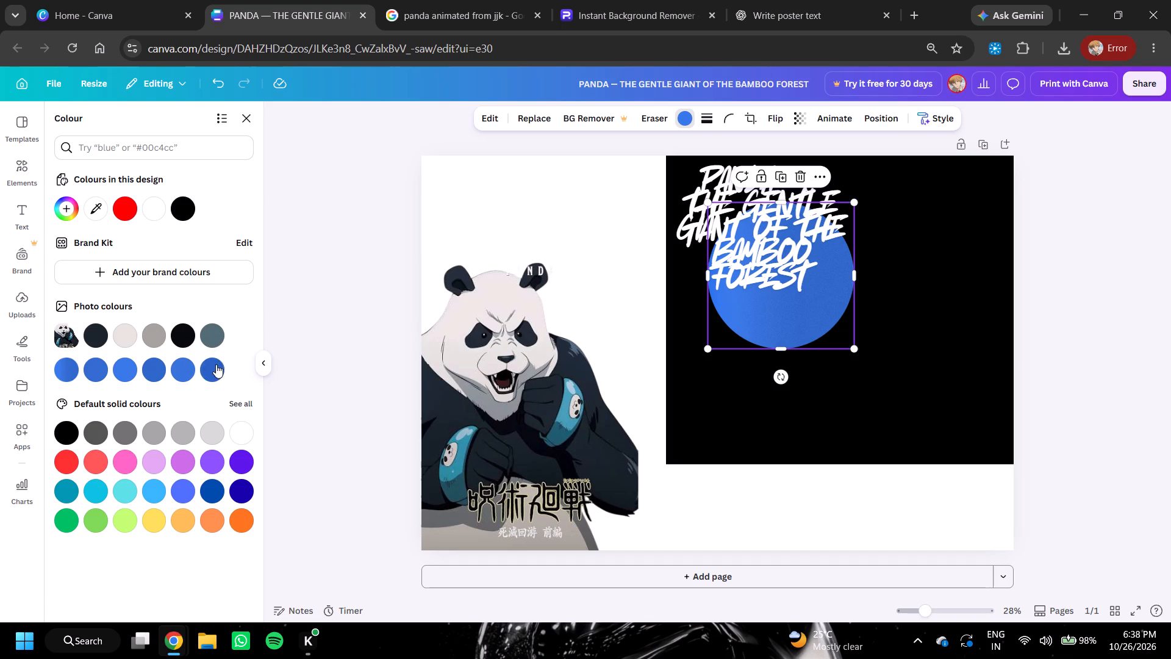
pyautogui.click(69, 369)
pyautogui.click(90, 370)
pyautogui.click(116, 375)
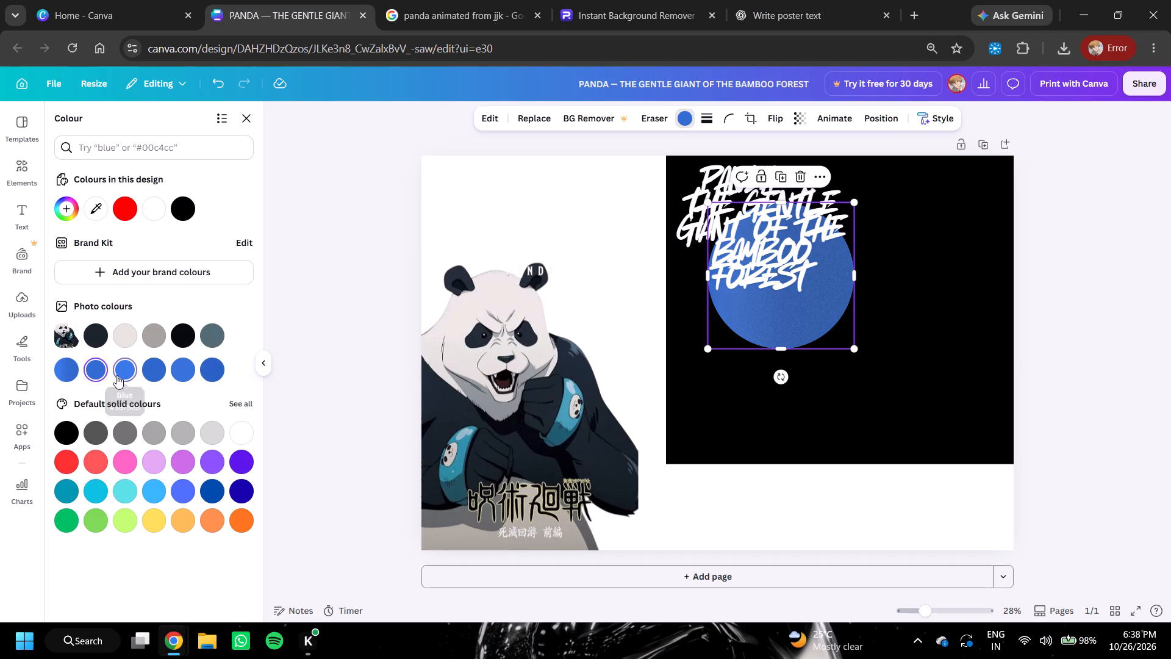
pyautogui.click(97, 200)
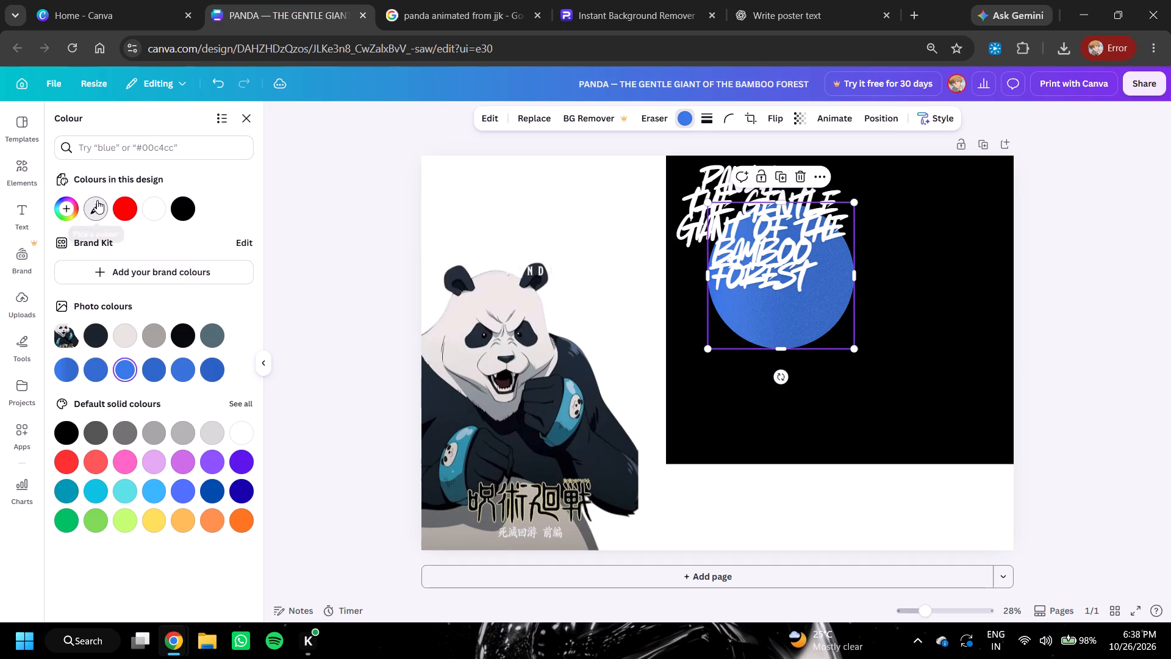
pyautogui.click(465, 446)
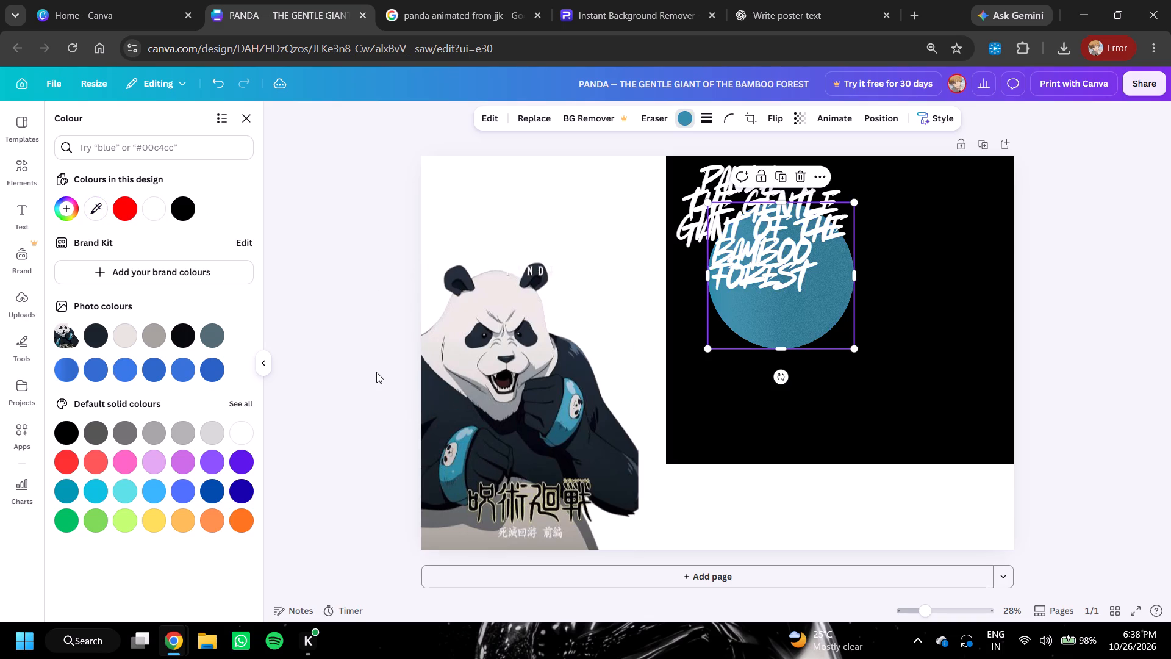
pyautogui.click(376, 372)
pyautogui.click(407, 198)
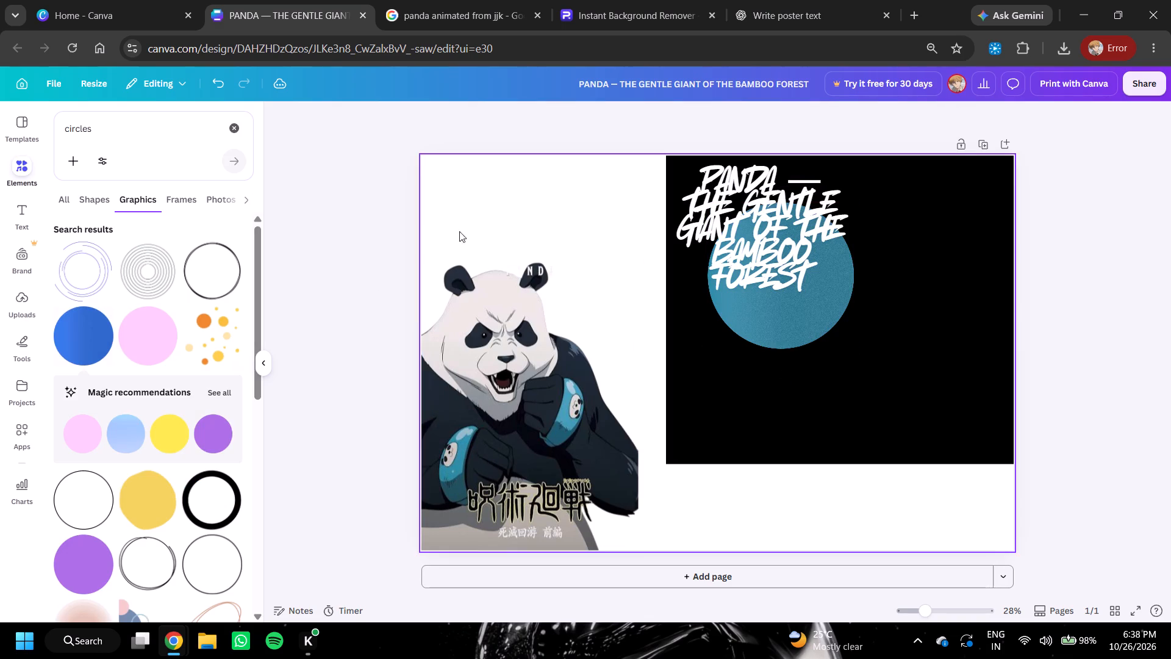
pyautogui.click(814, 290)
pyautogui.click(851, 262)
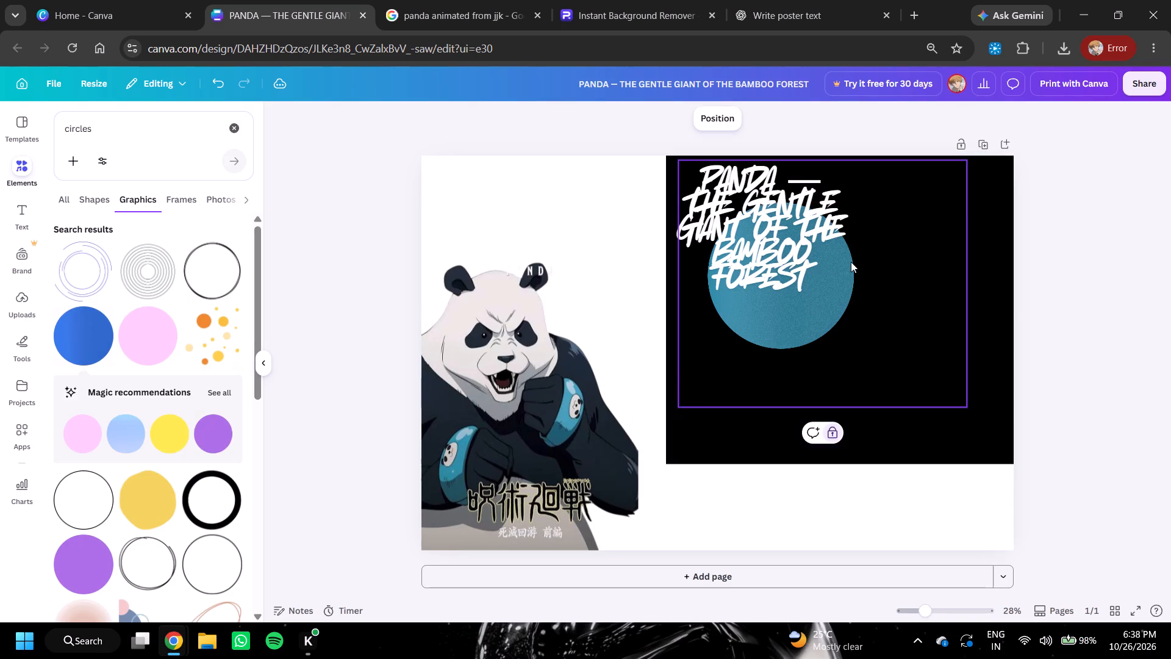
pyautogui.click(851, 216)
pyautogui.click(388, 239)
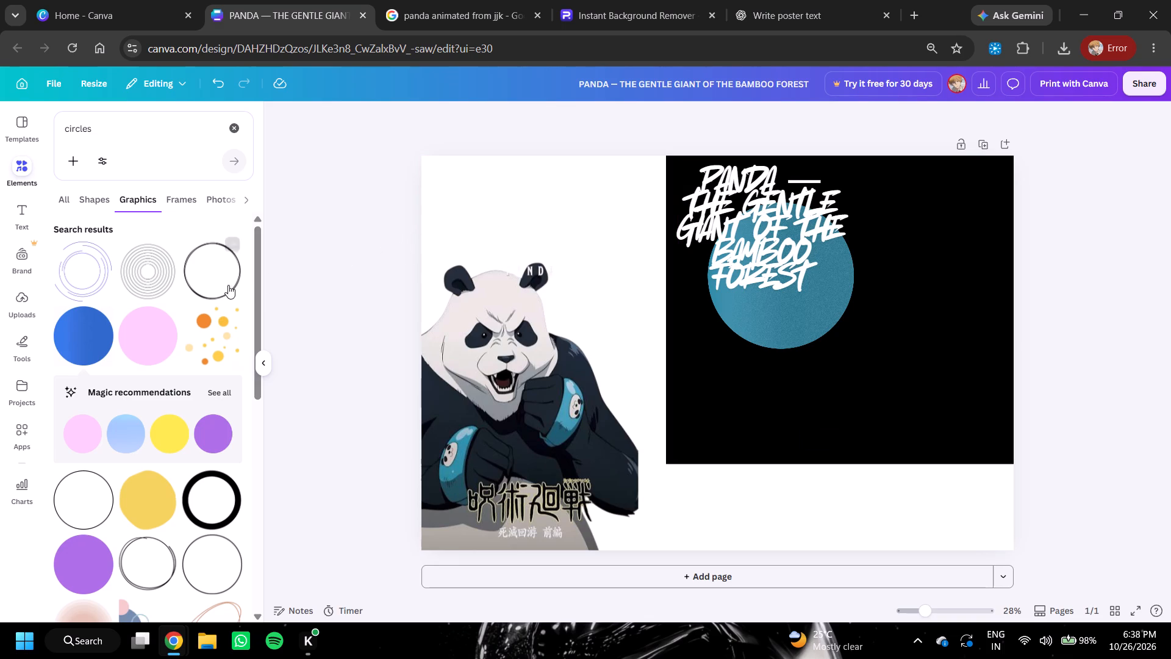
# Add the concentric rings graphic from the circles results and place it at the black block's lower-right corner.
pyautogui.doubleClick(168, 274)
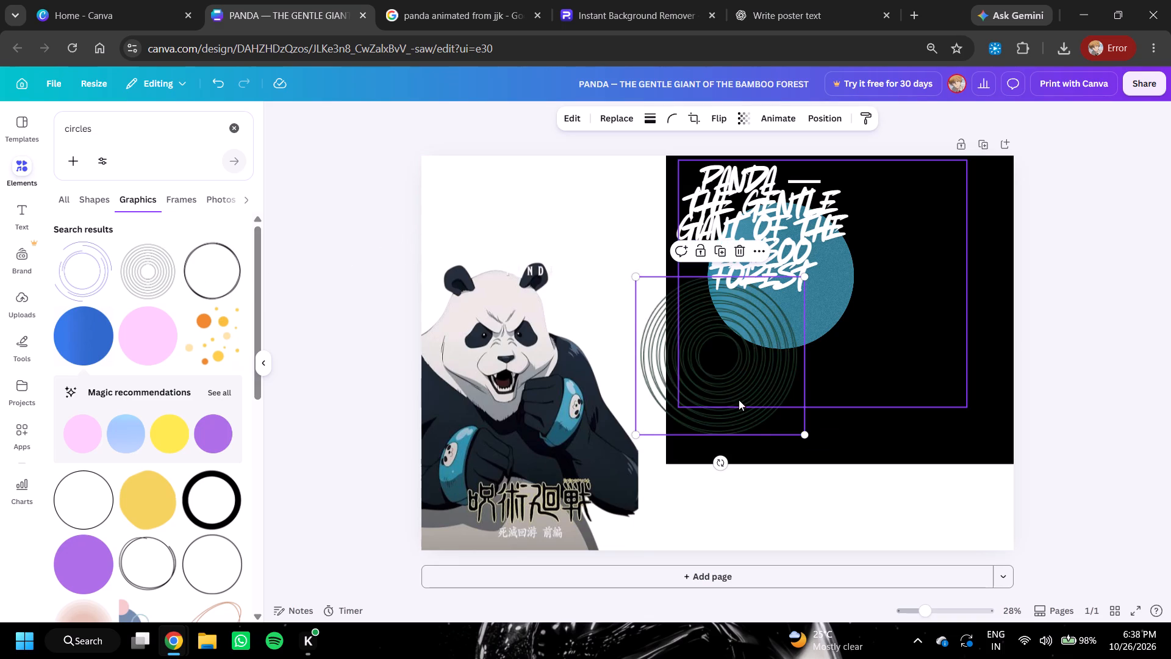
pyautogui.moveTo(746, 416); pyautogui.dragTo(988, 457)
pyautogui.tripleClick(989, 457)
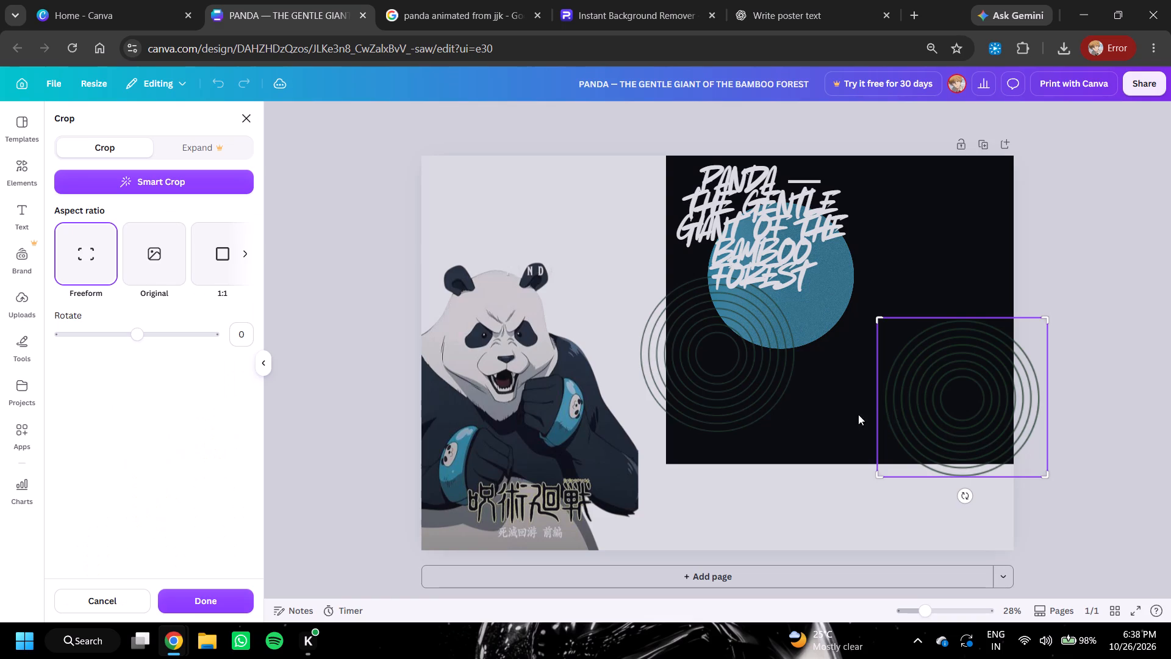
# Leave cropping and delete the duplicate rings graphic straddling the black block's left edge.
pyautogui.doubleClick(740, 400)
pyautogui.doubleClick(740, 380)
pyautogui.doubleClick(730, 415)
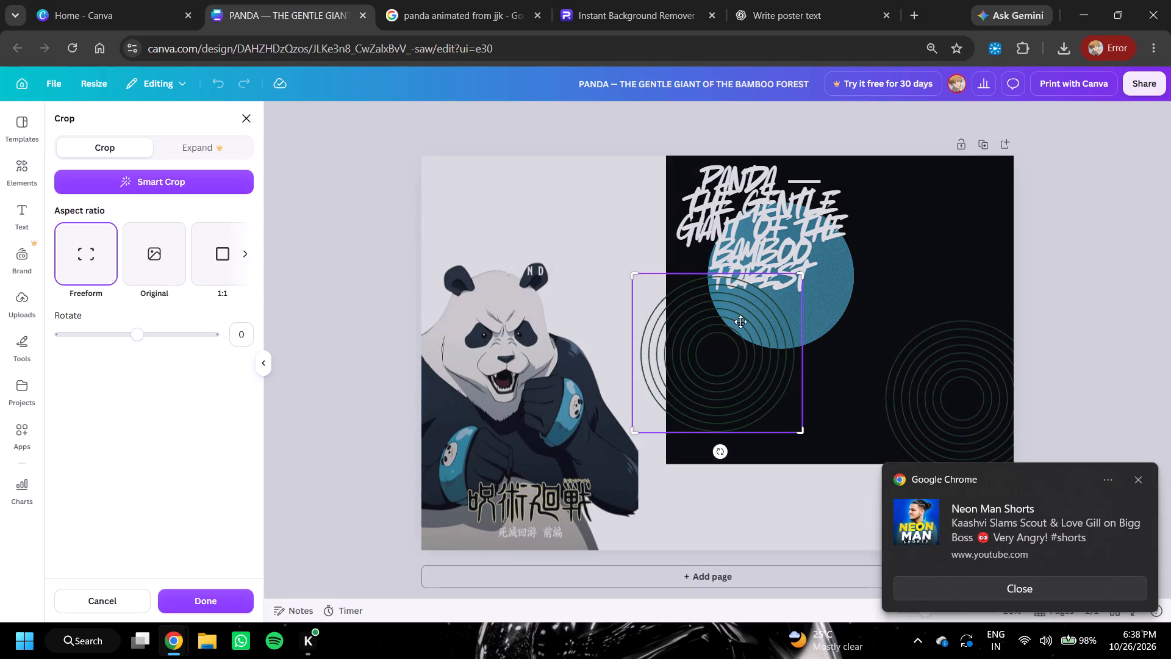
pyautogui.click(1137, 476)
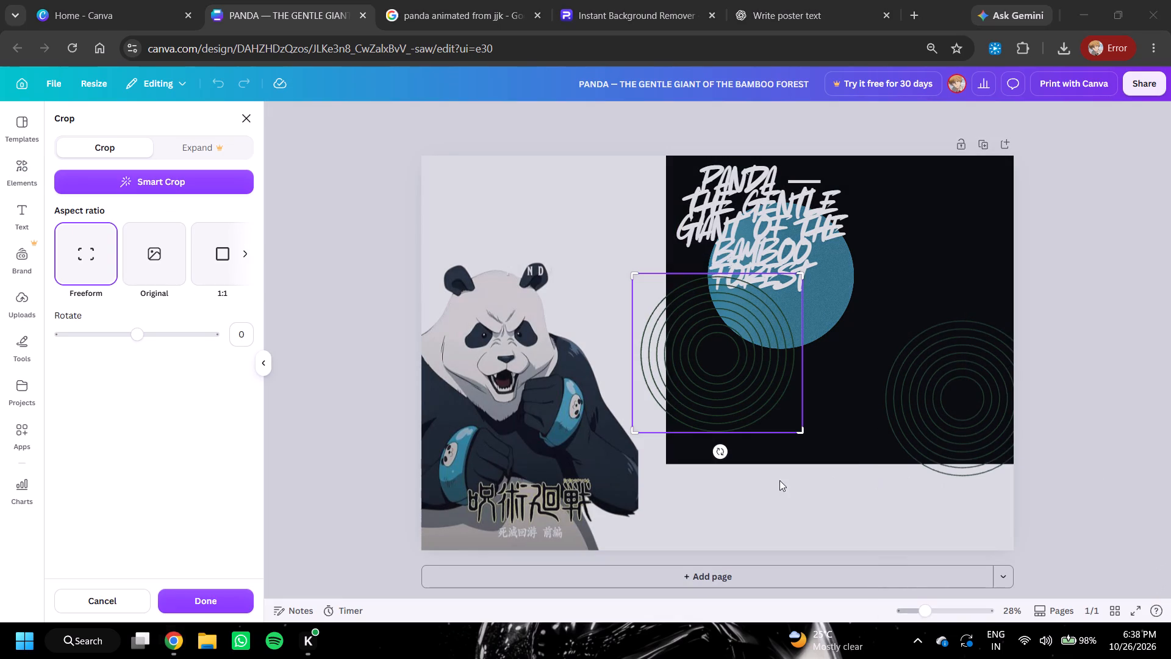
pyautogui.click(859, 491)
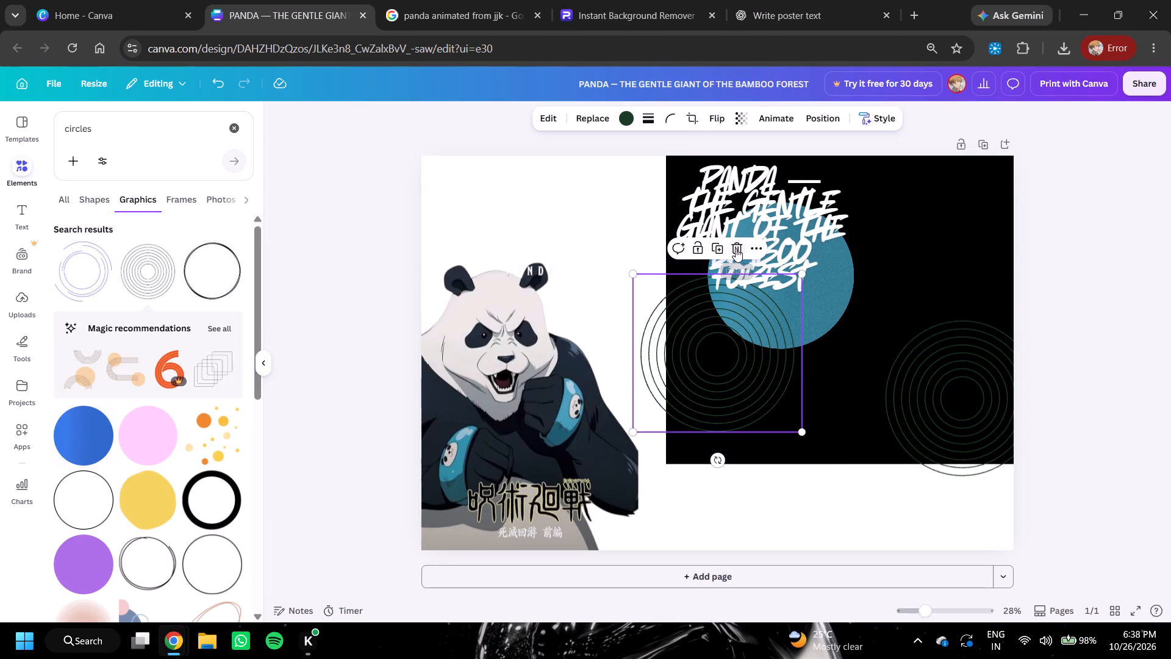
pyautogui.doubleClick(736, 248)
# Adjust the remaining rings graphic's position at the black block's lower-right corner and recolour it white.
pyautogui.moveTo(978, 430); pyautogui.dragTo(987, 417)
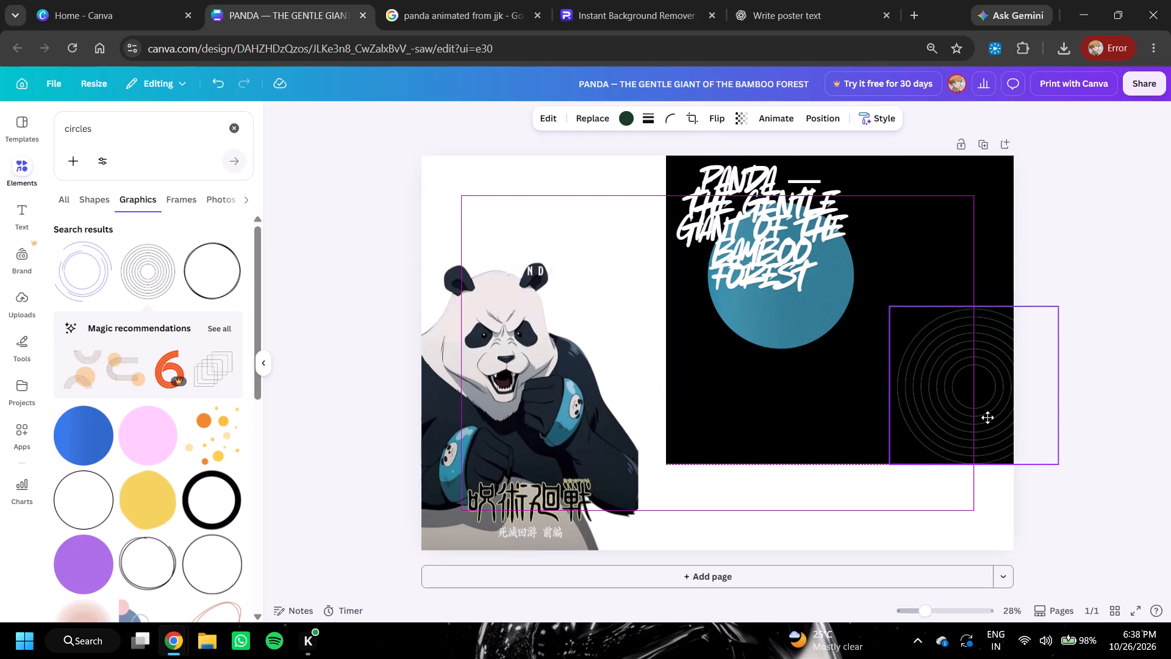
pyautogui.moveTo(987, 417); pyautogui.dragTo(992, 435)
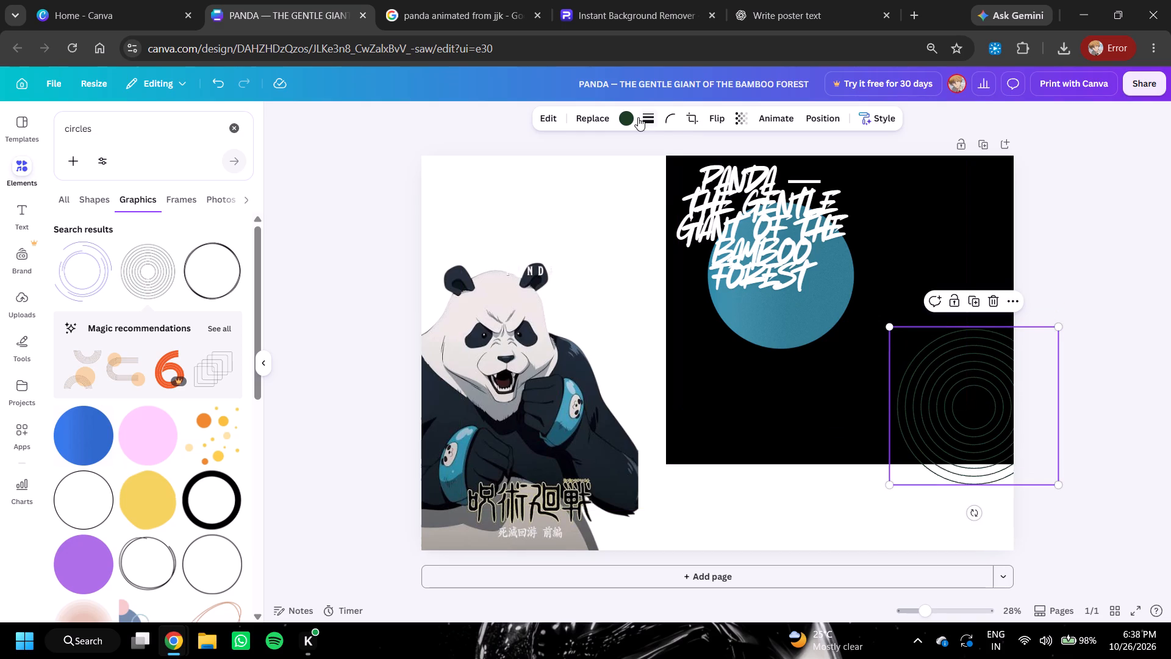
pyautogui.click(632, 115)
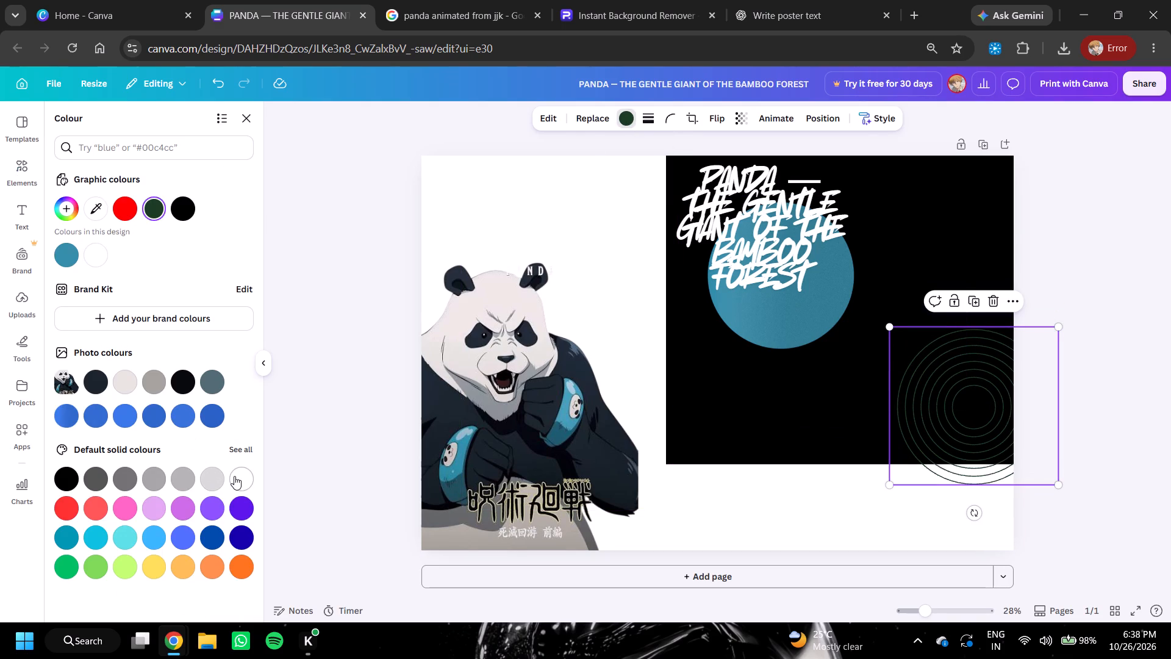
pyautogui.doubleClick(236, 476)
# Move the white rings graphic to the black block's upper-right corner so it runs partly off the page.
pyautogui.moveTo(975, 408); pyautogui.dragTo(1006, 436)
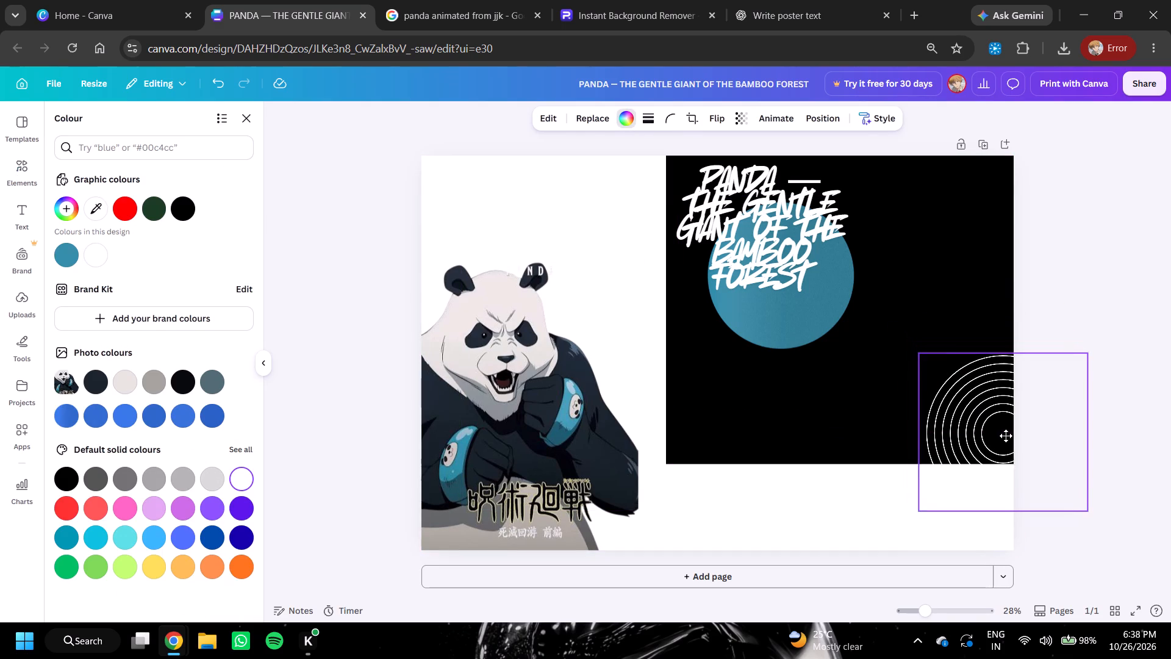
pyautogui.moveTo(1006, 436); pyautogui.dragTo(948, 333)
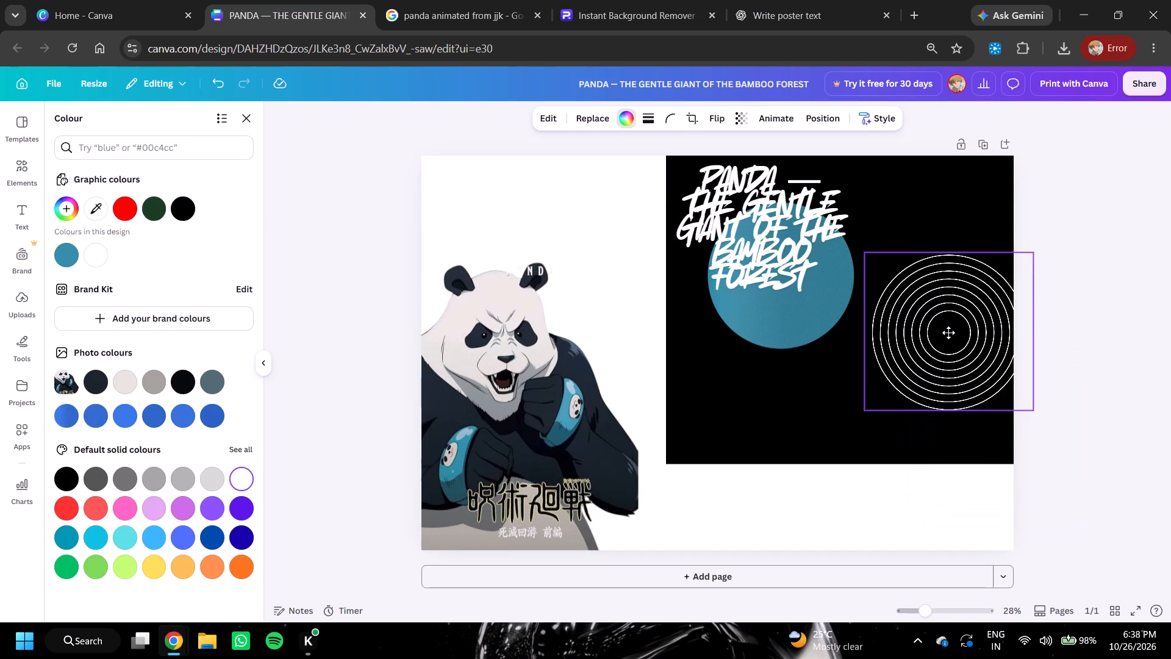
pyautogui.moveTo(948, 333); pyautogui.dragTo(1017, 160)
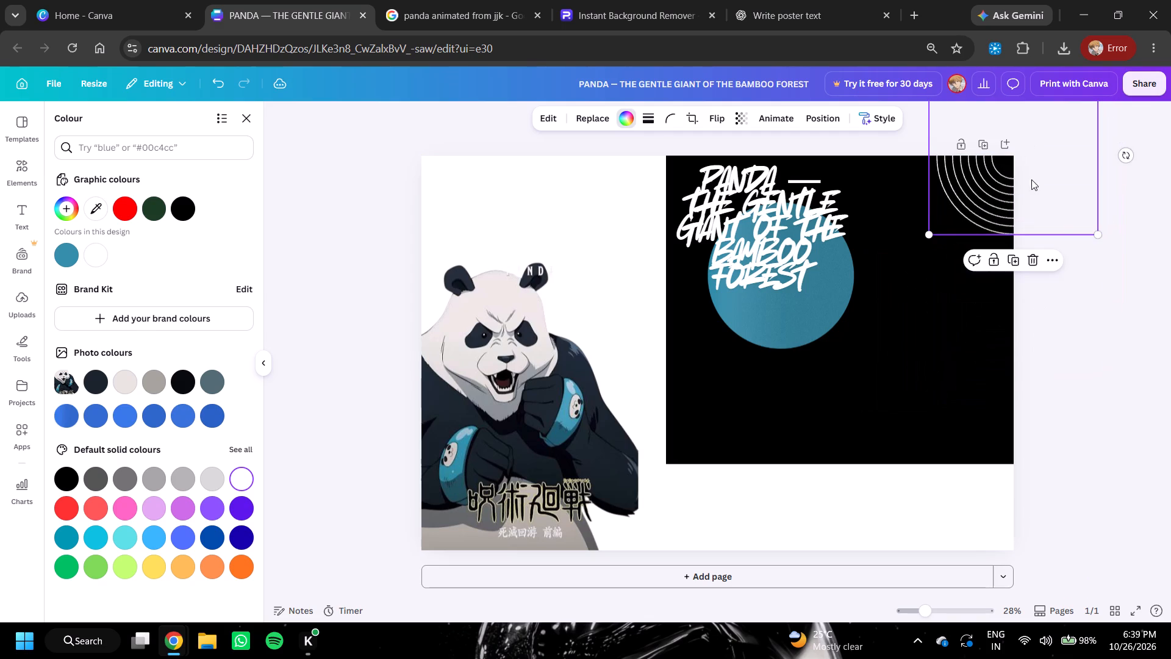
pyautogui.click(1109, 379)
pyautogui.click(1112, 379)
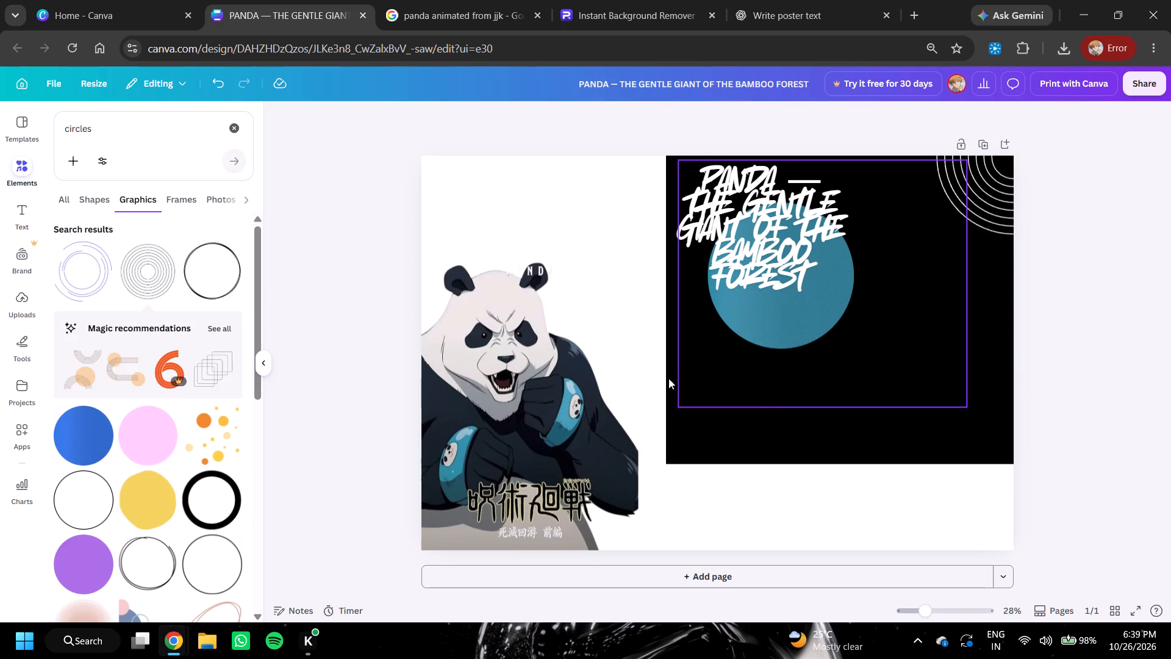
# Replace the graphics search for circles with a search for bamboo.
pyautogui.moveTo(123, 115); pyautogui.dragTo(66, 130)
pyautogui.moveTo(111, 133); pyautogui.dragTo(73, 134)
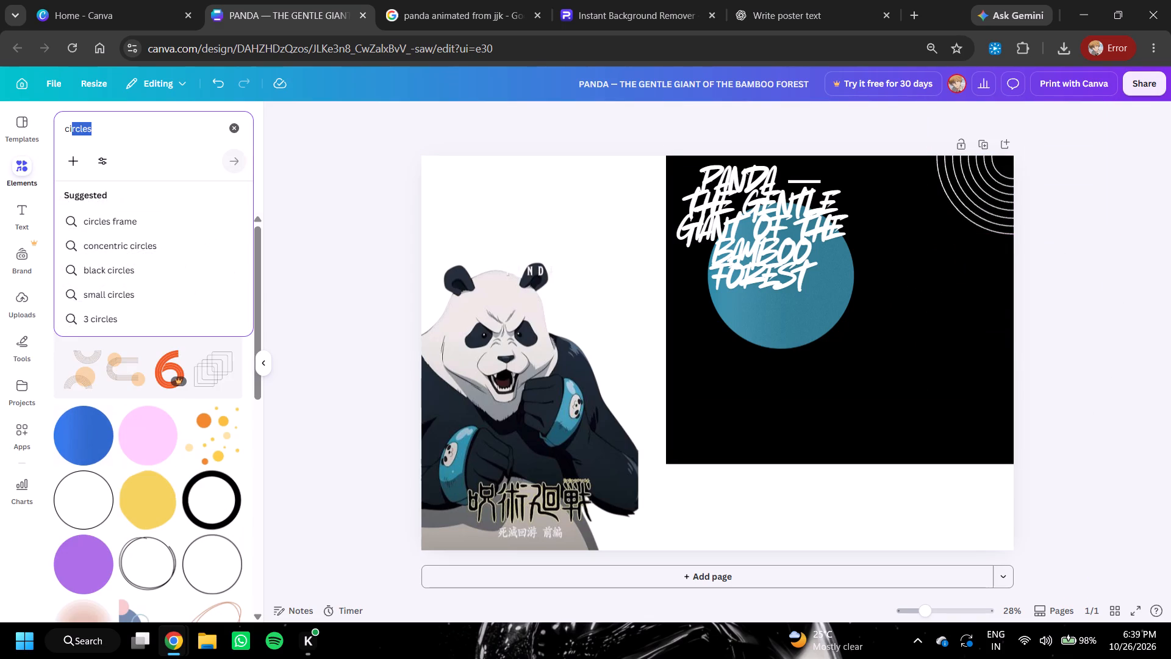
pyautogui.press('BackSpace')
pyautogui.press('BackSpace')
pyautogui.press('BackSpace')
pyautogui.write('bamboo')
pyautogui.press('Return')
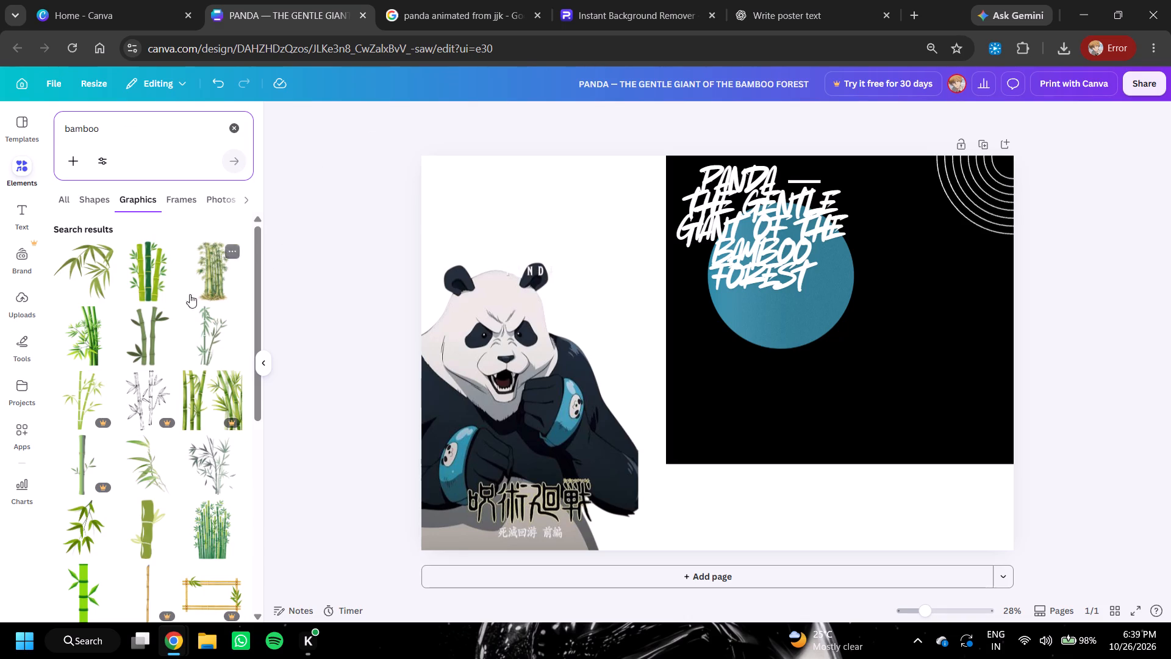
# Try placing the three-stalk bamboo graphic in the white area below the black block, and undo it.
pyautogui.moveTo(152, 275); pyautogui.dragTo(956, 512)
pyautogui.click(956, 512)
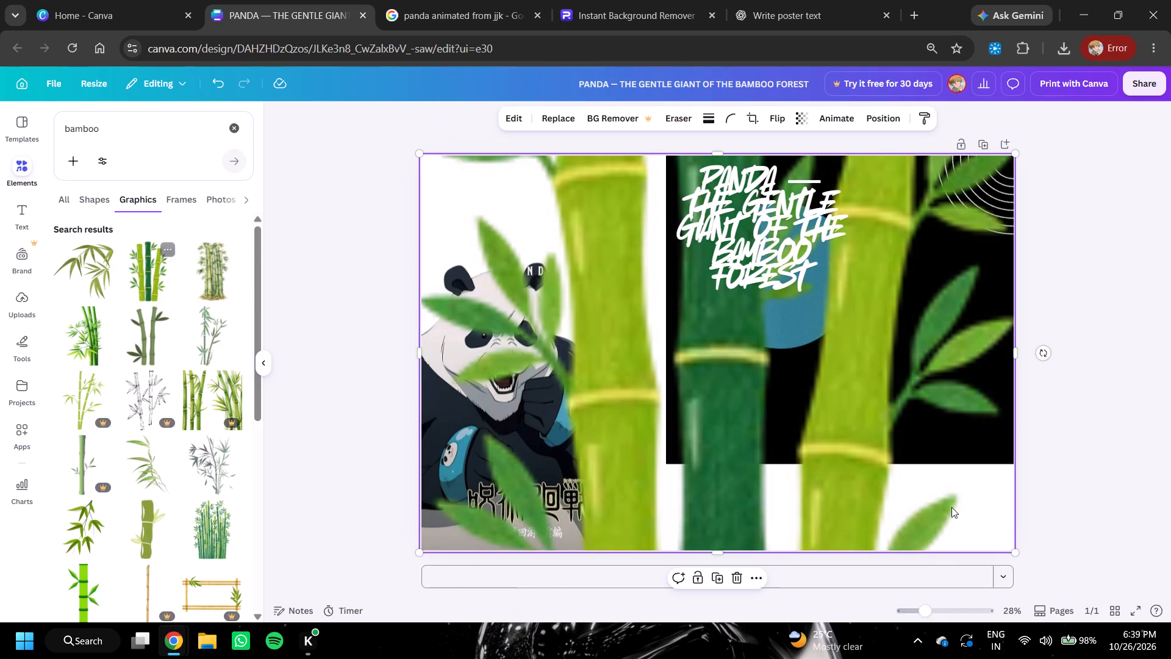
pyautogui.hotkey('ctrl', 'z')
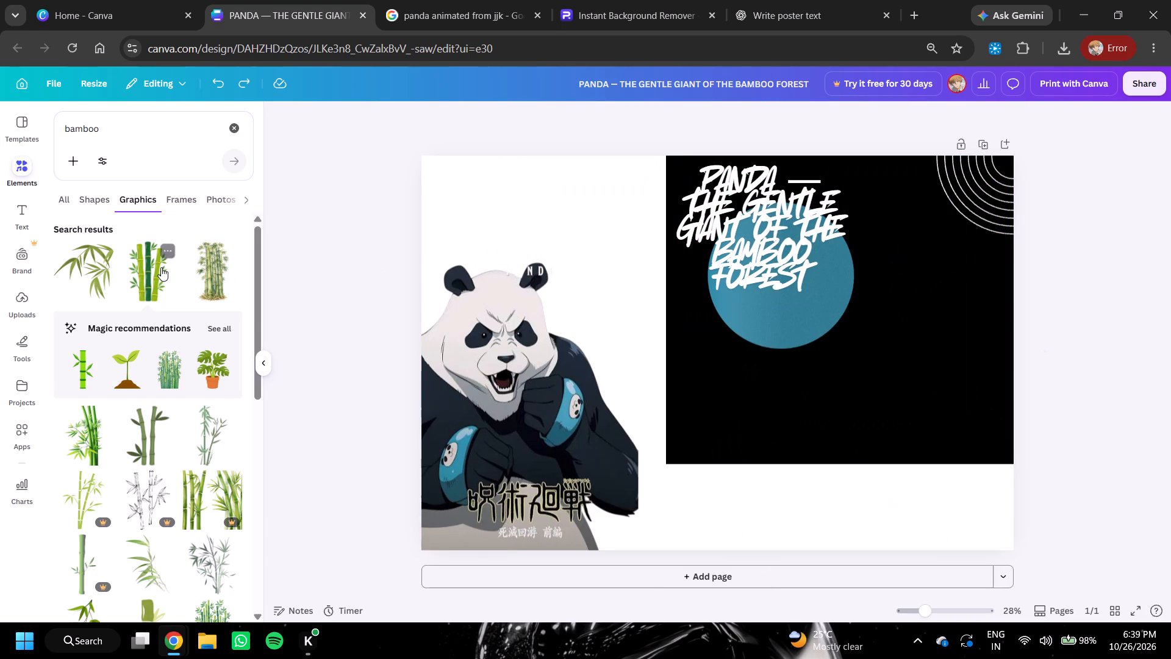
# Add the three-stalk bamboo graphic from the bamboo results and move it onto the right side of the black block.
pyautogui.scroll(-5, 160, 268)
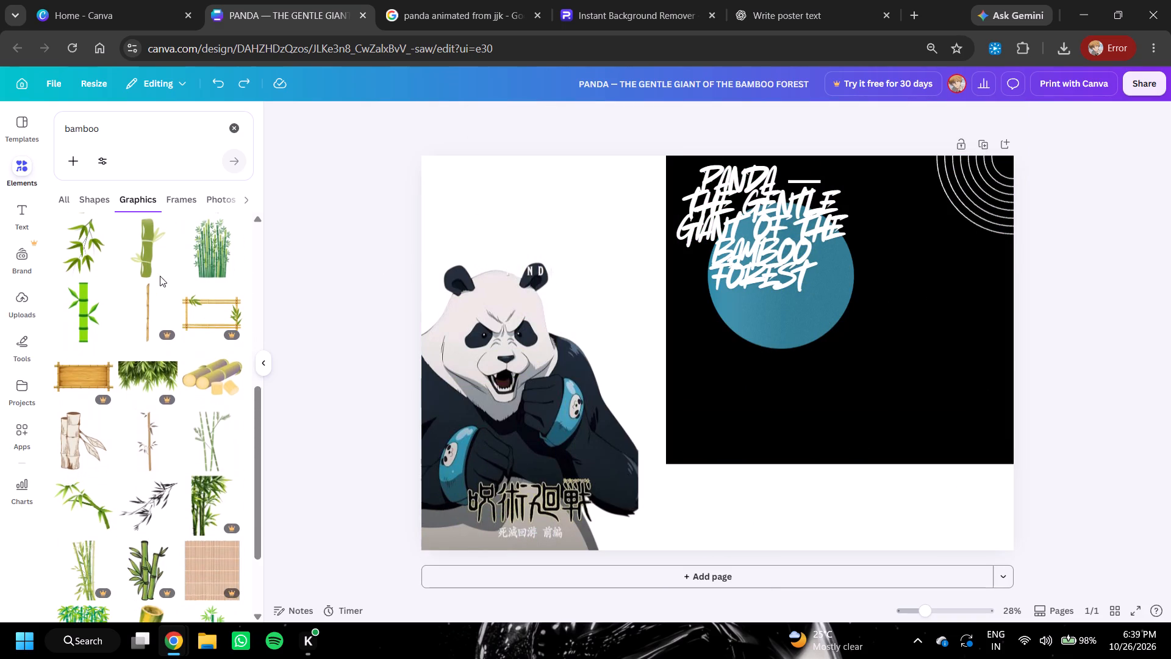
pyautogui.scroll(7, 160, 276)
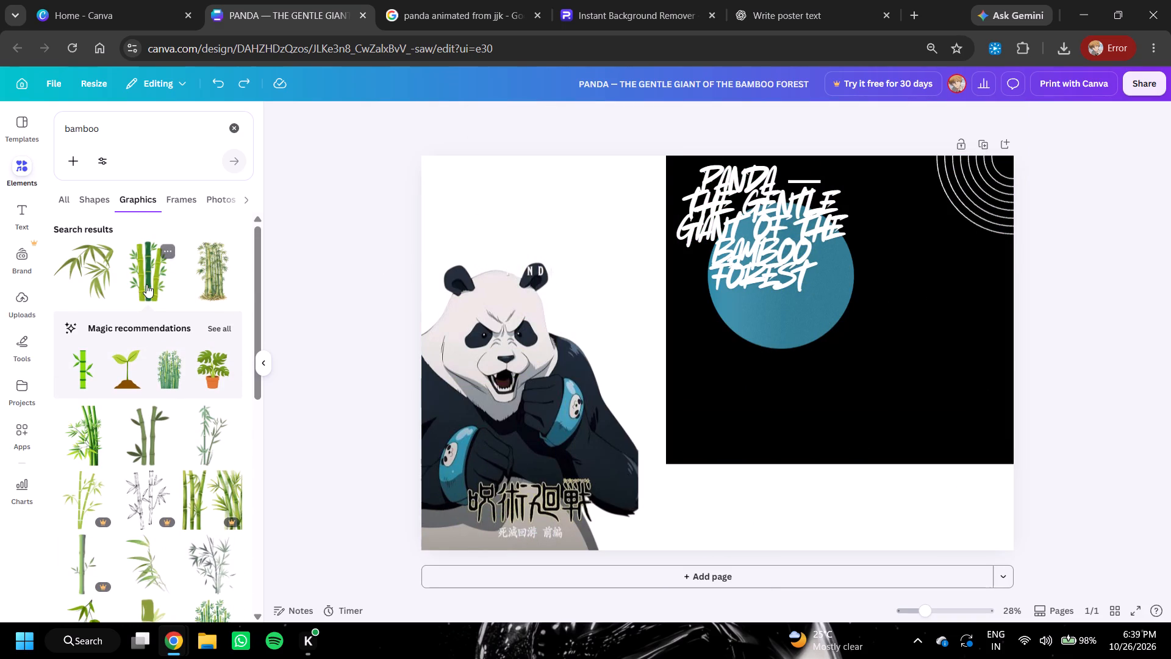
pyautogui.click(146, 284)
pyautogui.moveTo(756, 447); pyautogui.dragTo(1014, 519)
pyautogui.moveTo(1017, 520); pyautogui.dragTo(1019, 527)
pyautogui.doubleClick(1019, 527)
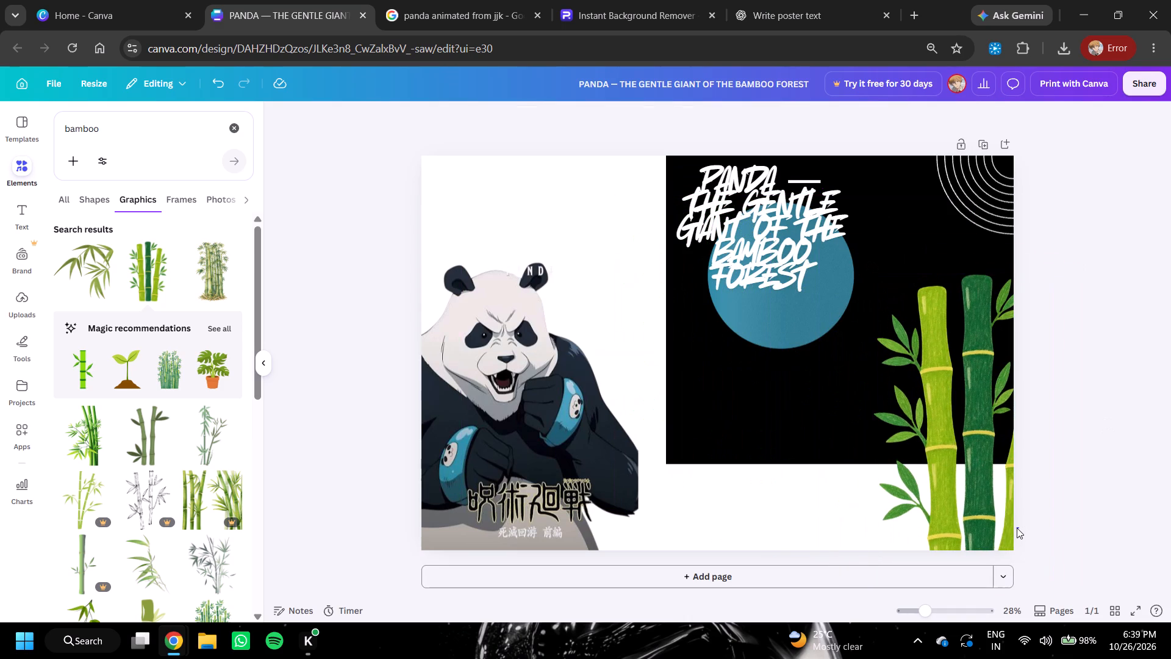
pyautogui.click(1017, 528)
pyautogui.moveTo(992, 524); pyautogui.dragTo(948, 453)
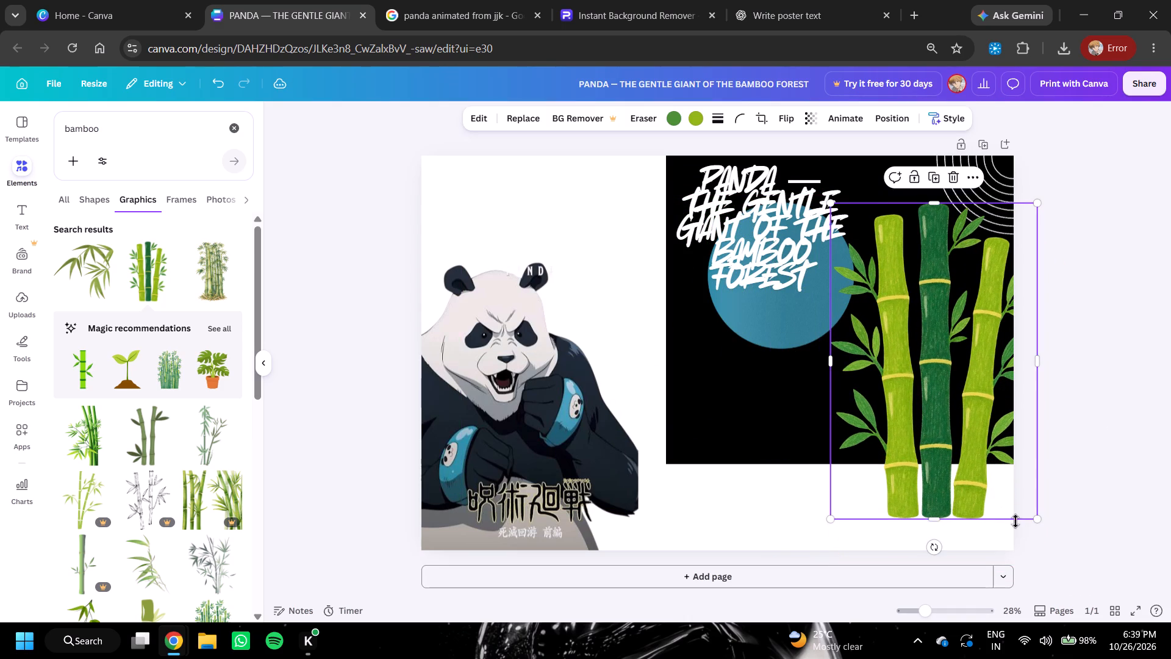
# Shrink the bamboo graphic and place it at the black block's lower-right corner, standing on the block's bottom edge.
pyautogui.moveTo(1038, 519); pyautogui.dragTo(929, 409)
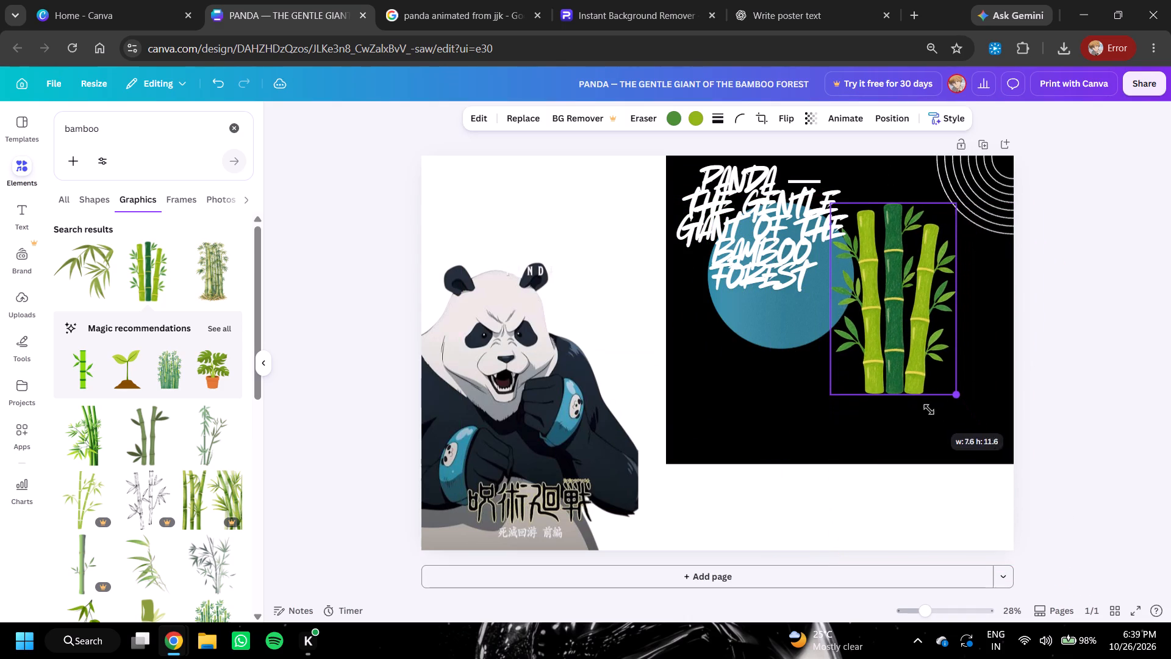
pyautogui.moveTo(929, 409); pyautogui.dragTo(922, 402)
pyautogui.moveTo(904, 334); pyautogui.dragTo(982, 414)
pyautogui.click(1106, 429)
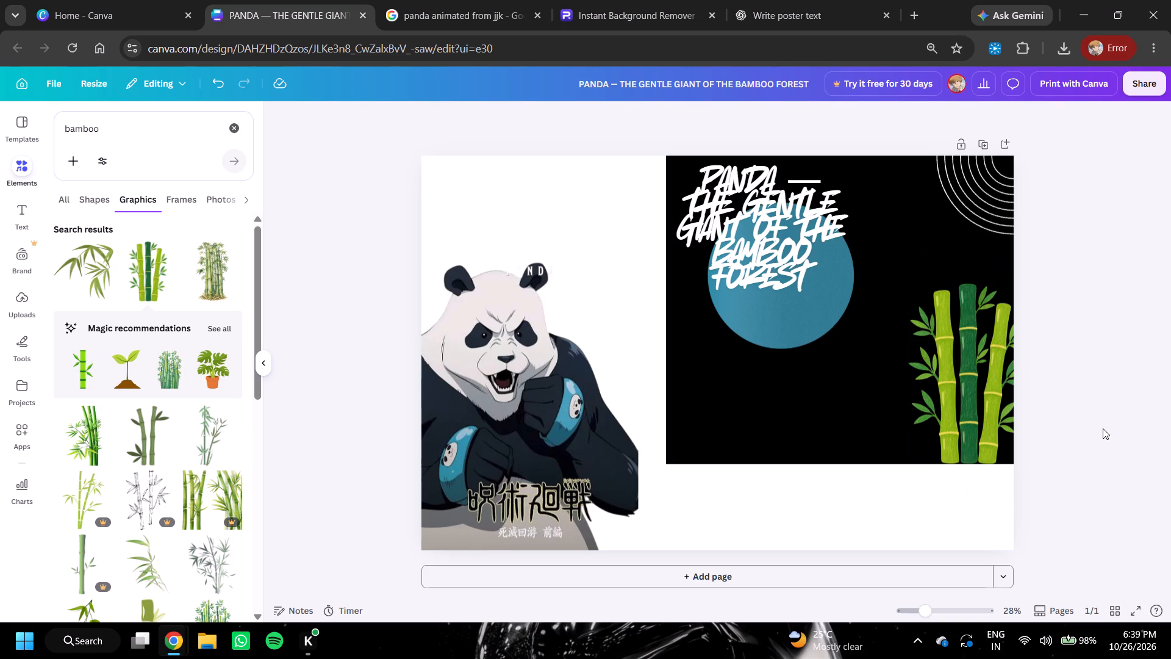
# Add a paragraph text box and move it to the white strip below the black block.
pyautogui.doubleClick(22, 212)
pyautogui.click(5, 212)
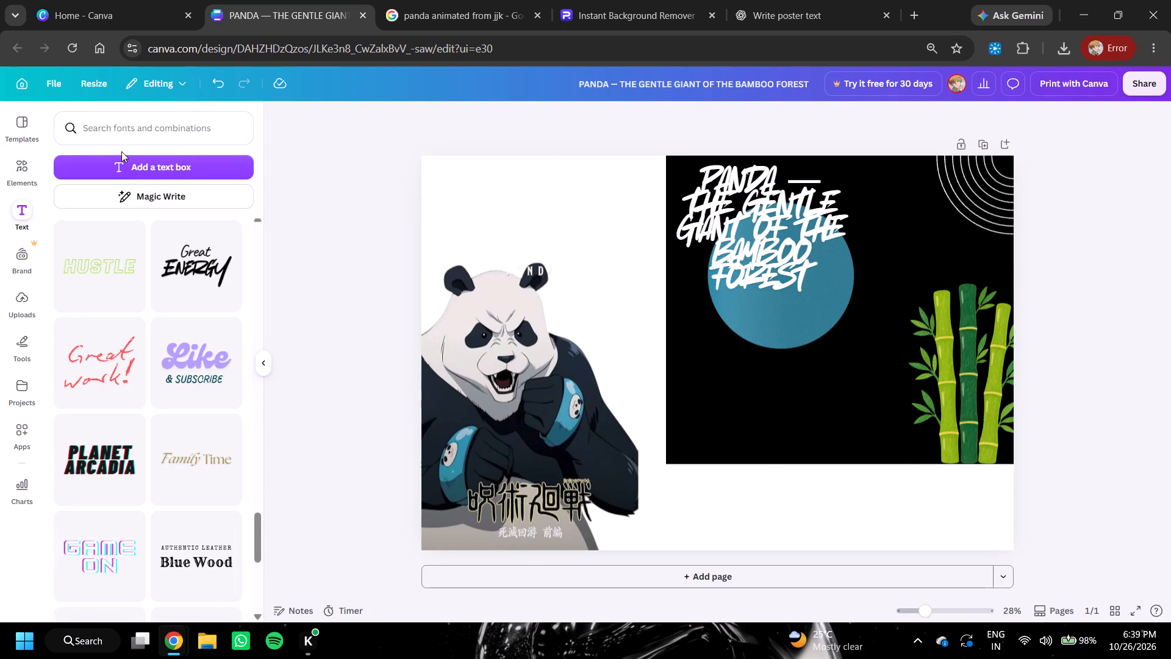
pyautogui.doubleClick(131, 163)
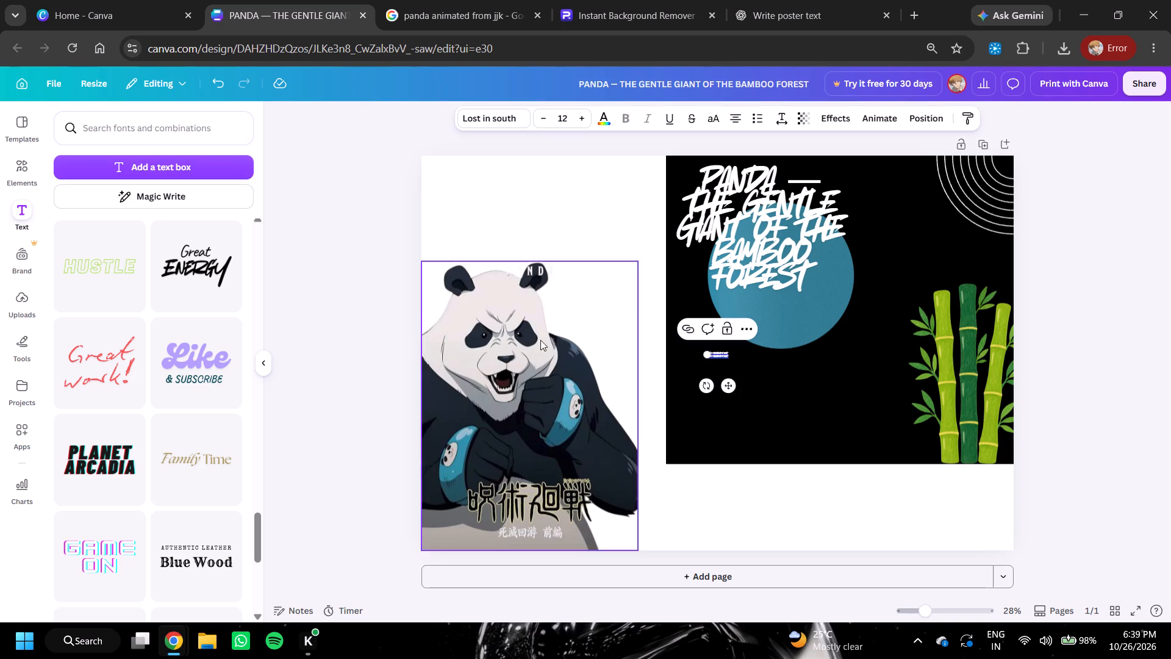
pyautogui.moveTo(722, 353); pyautogui.dragTo(774, 415)
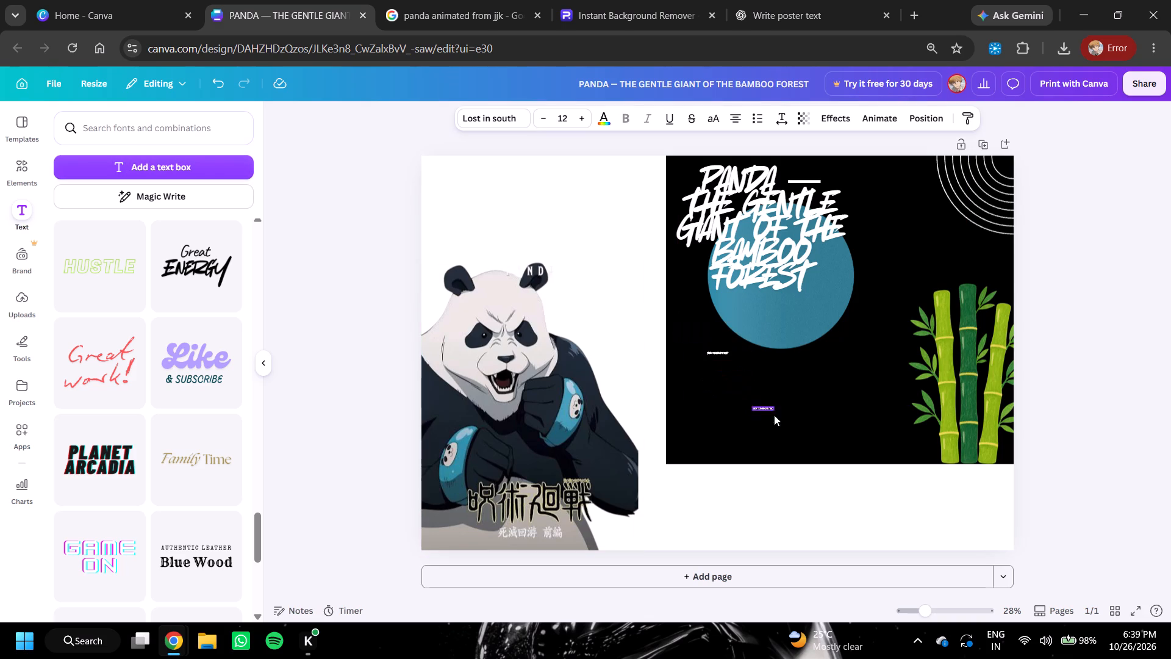
pyautogui.moveTo(774, 415); pyautogui.dragTo(806, 490)
# Delete the duplicate small text box left on the black block below the teal circle.
pyautogui.click(712, 350)
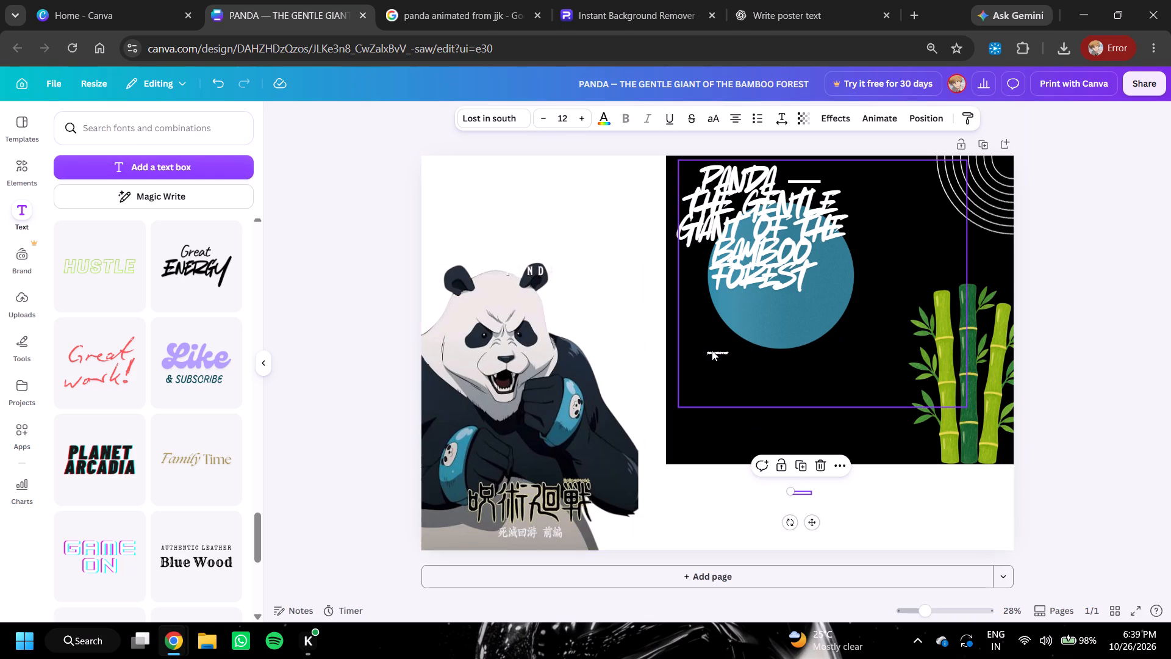
pyautogui.moveTo(712, 350); pyautogui.dragTo(715, 361)
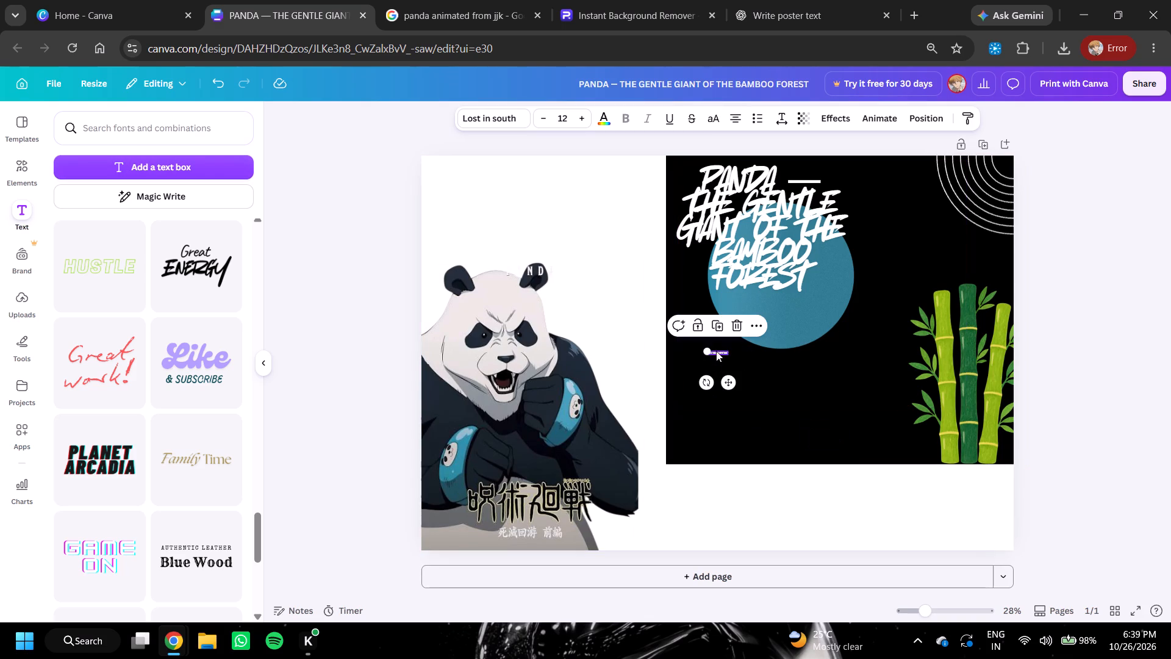
pyautogui.click(736, 326)
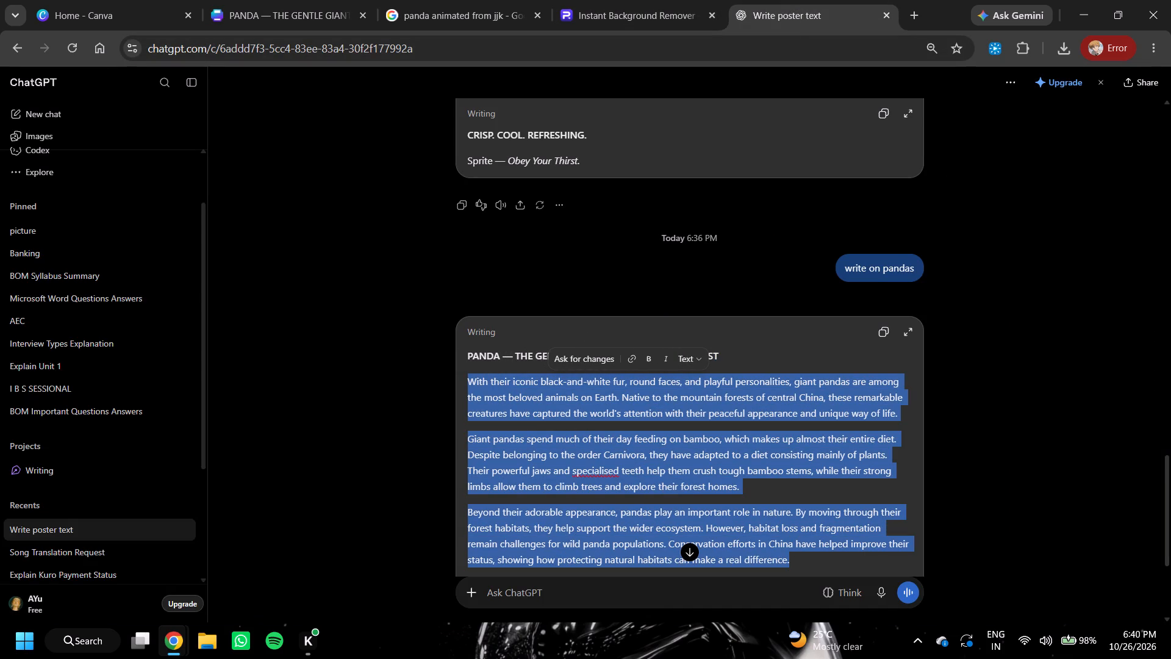
pyautogui.hotkey('ctrl', 'c')
pyautogui.click(273, 11)
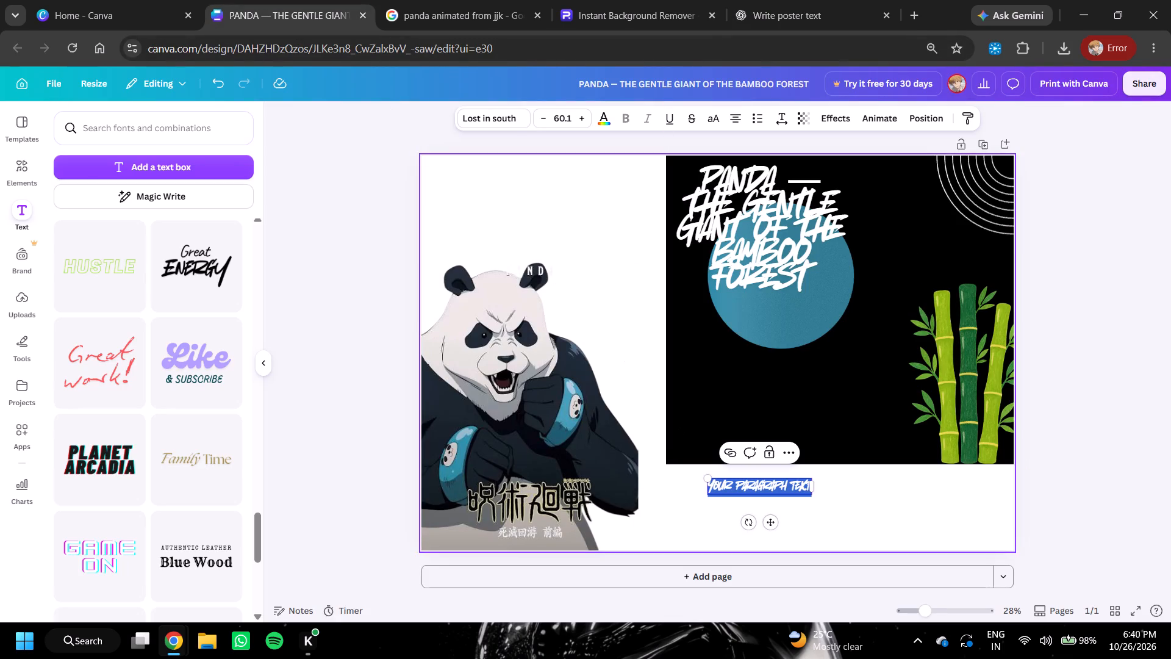
pyautogui.hotkey('ctrl', 'v')
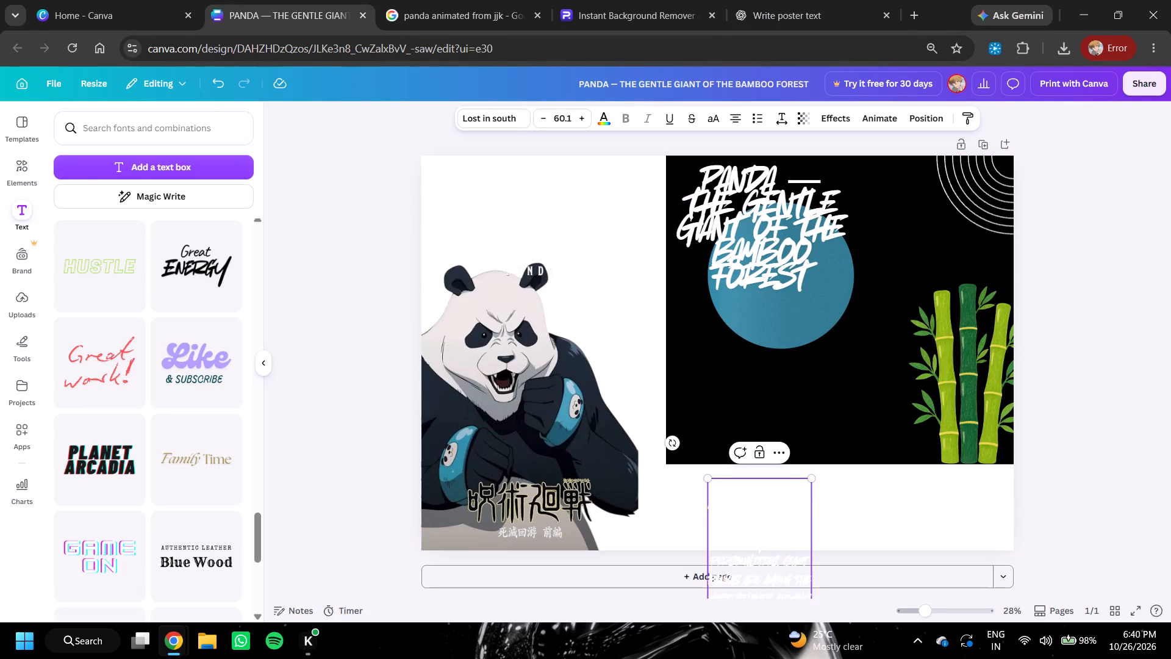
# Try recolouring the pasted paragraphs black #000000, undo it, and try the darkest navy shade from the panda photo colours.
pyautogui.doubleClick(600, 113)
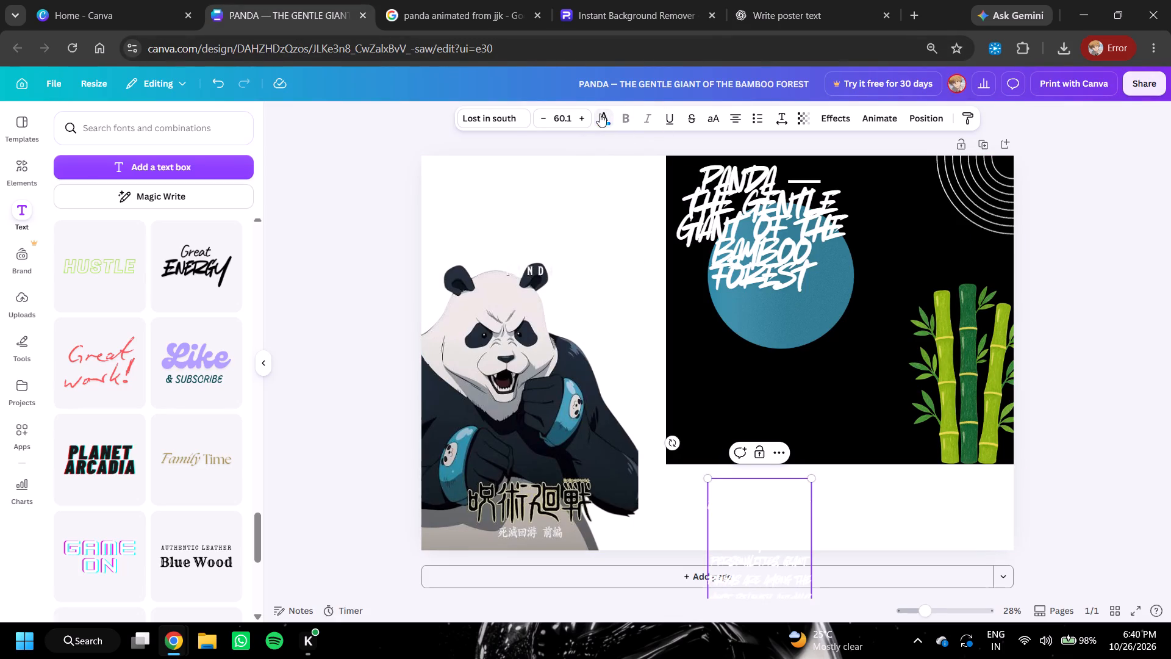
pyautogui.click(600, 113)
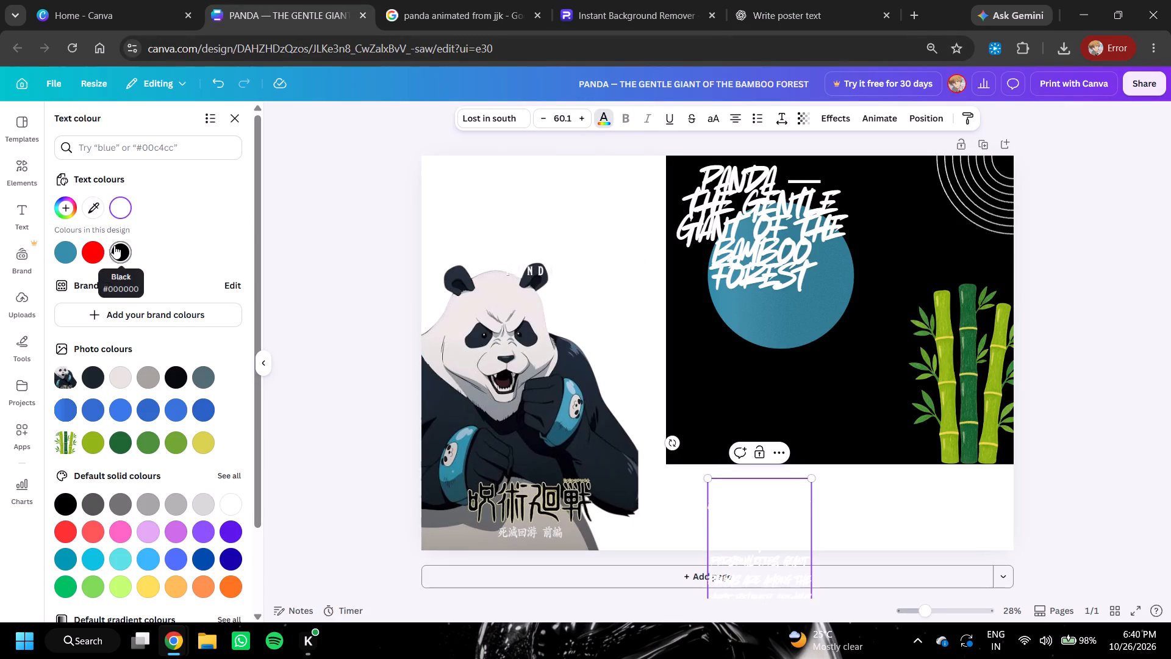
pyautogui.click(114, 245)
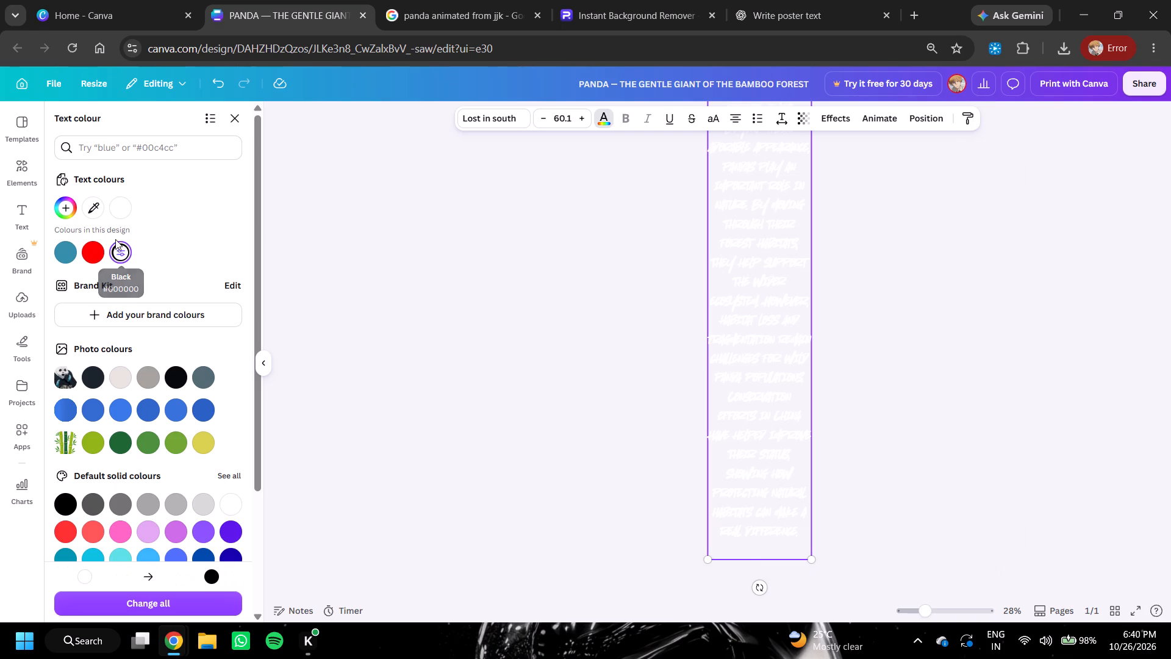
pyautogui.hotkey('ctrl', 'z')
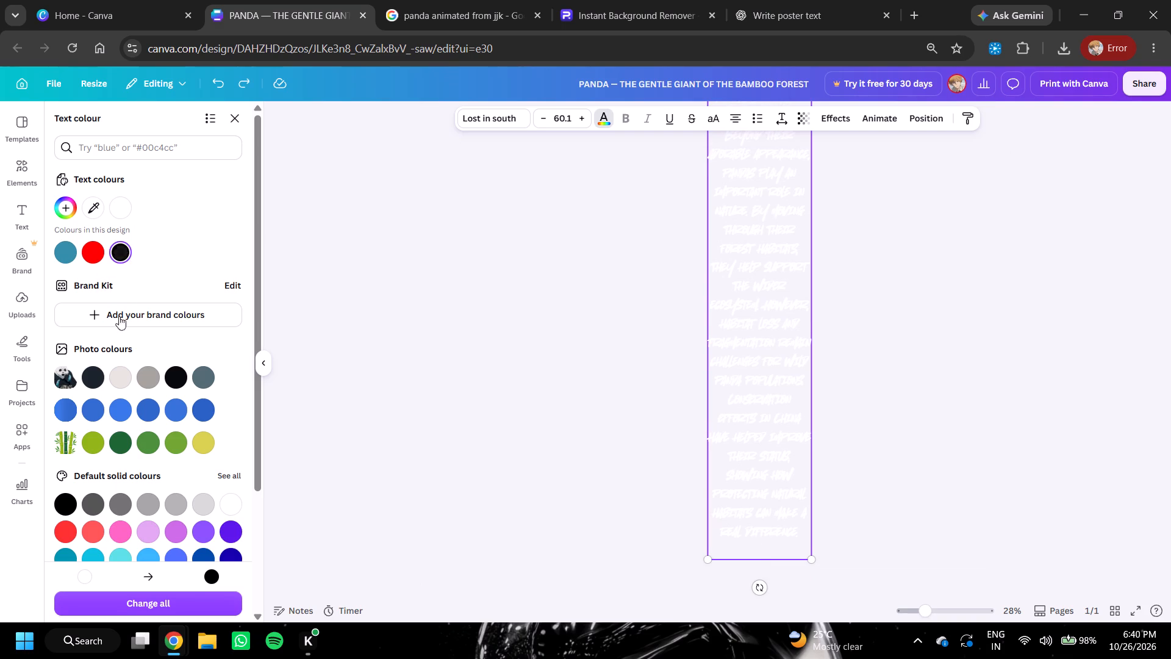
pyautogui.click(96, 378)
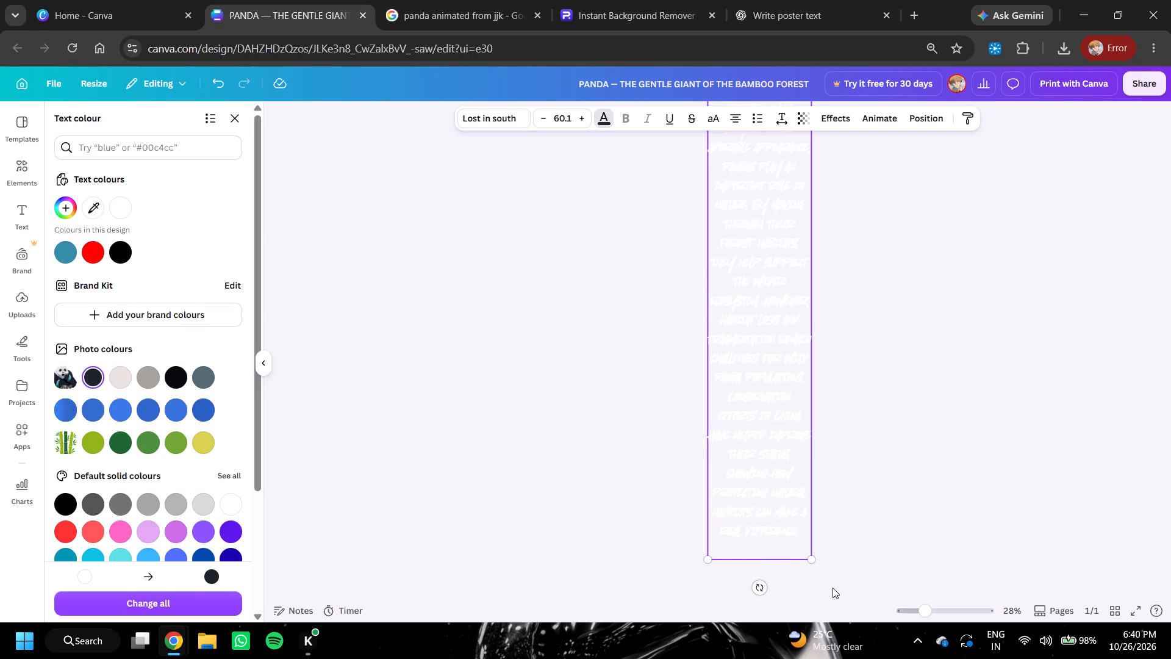
# Widen the panda paragraphs' text box below the black block and scale its text down to size 41.
pyautogui.moveTo(811, 564); pyautogui.dragTo(807, 283)
pyautogui.scroll(1, 813, 281)
pyautogui.moveTo(785, 233); pyautogui.dragTo(936, 236)
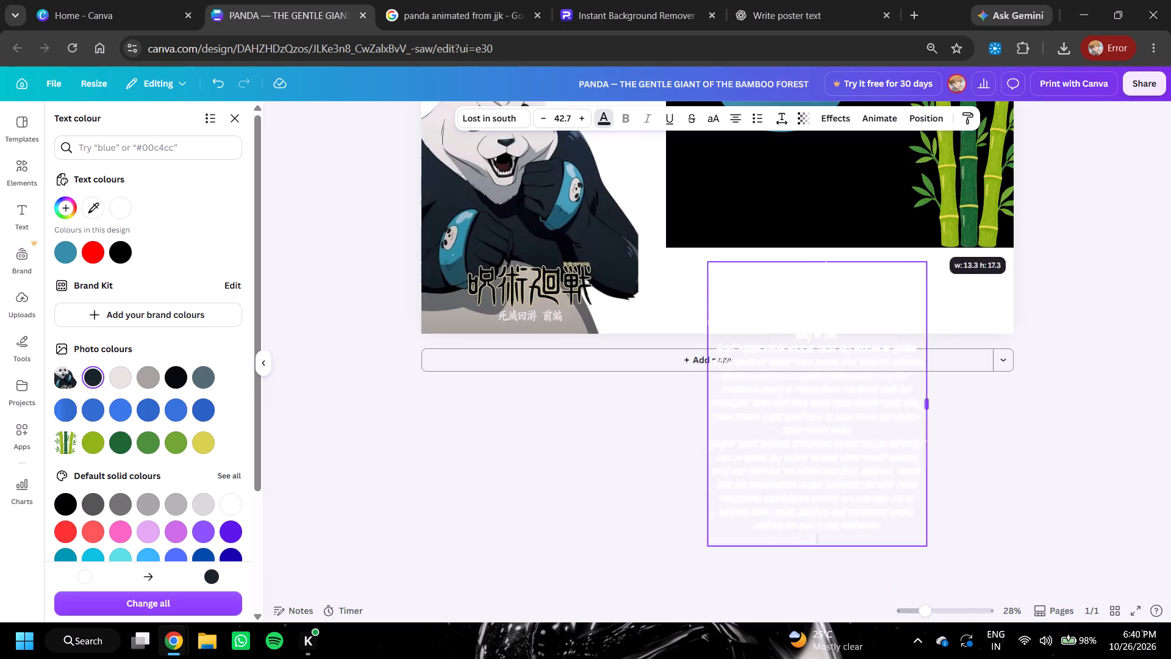
pyautogui.moveTo(936, 236); pyautogui.dragTo(1097, 291)
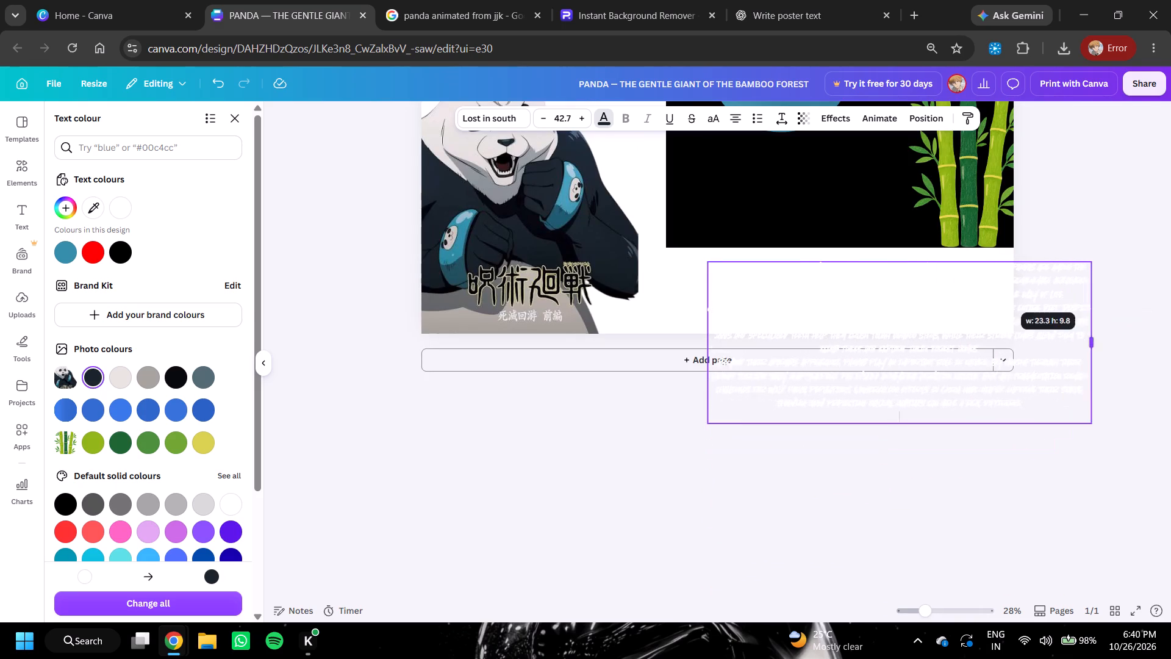
pyautogui.moveTo(1097, 291); pyautogui.dragTo(1146, 297)
pyautogui.moveTo(708, 488); pyautogui.dragTo(671, 475)
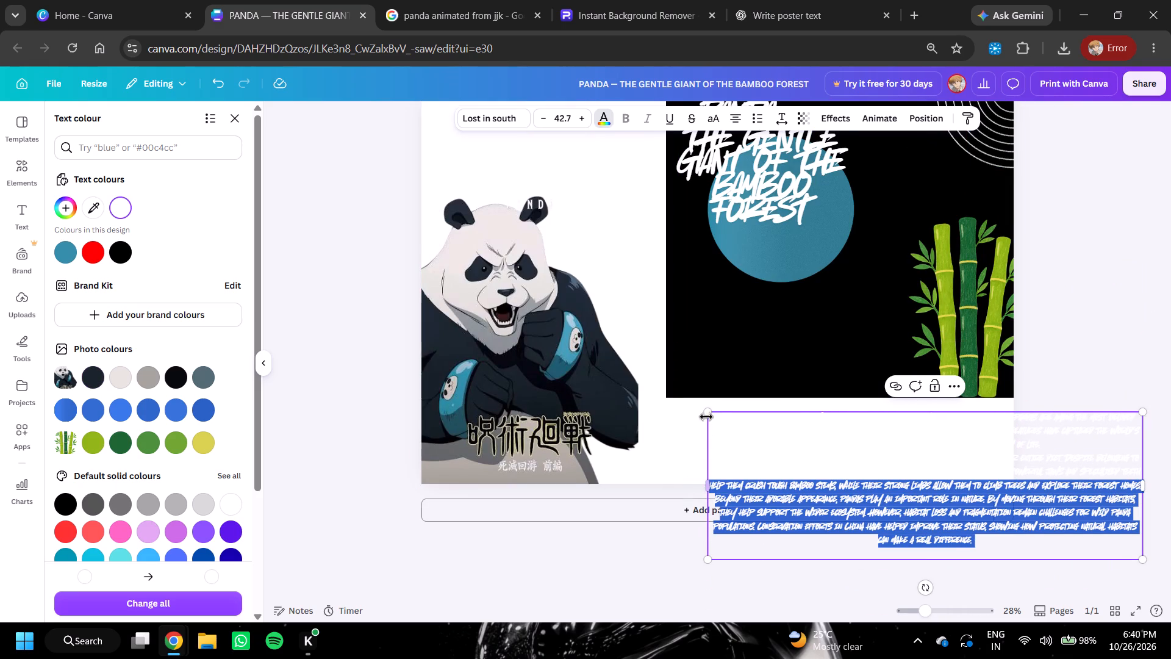
pyautogui.moveTo(708, 409); pyautogui.dragTo(739, 437)
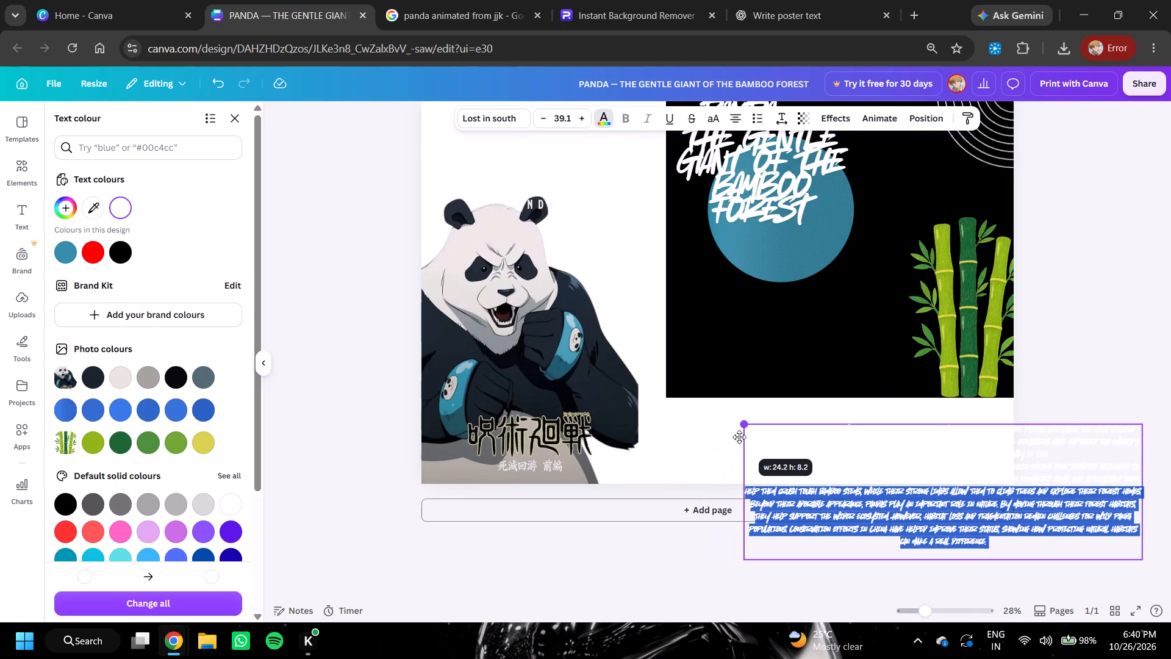
pyautogui.moveTo(739, 437); pyautogui.dragTo(720, 432)
pyautogui.doubleClick(625, 561)
pyautogui.click(626, 560)
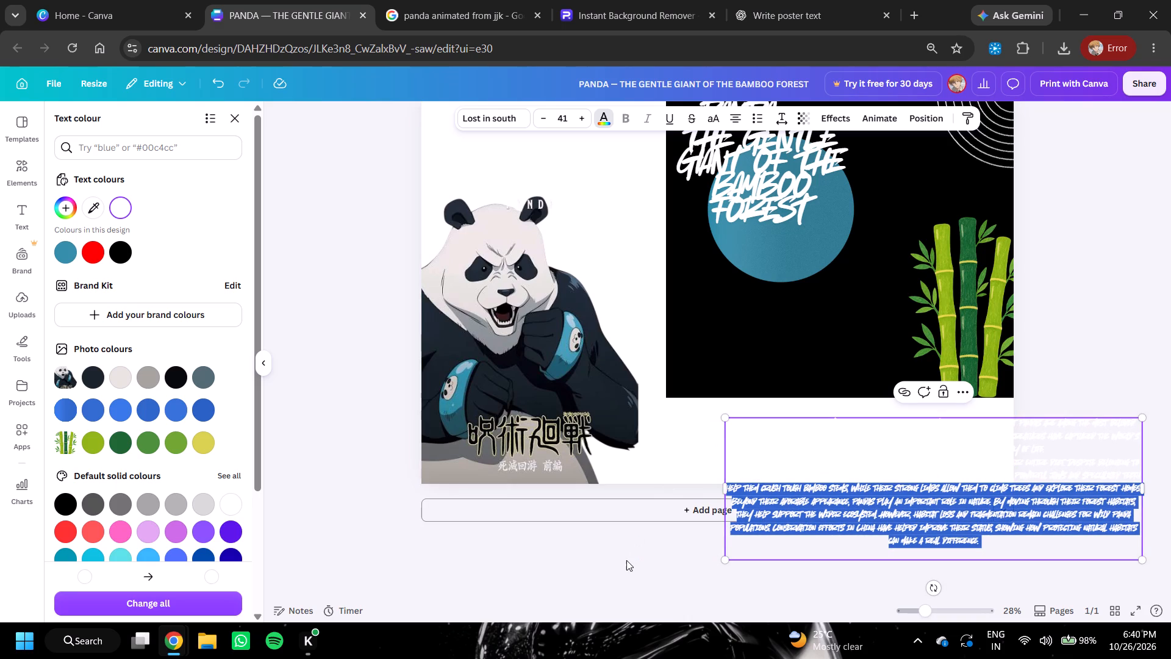
pyautogui.click(632, 289)
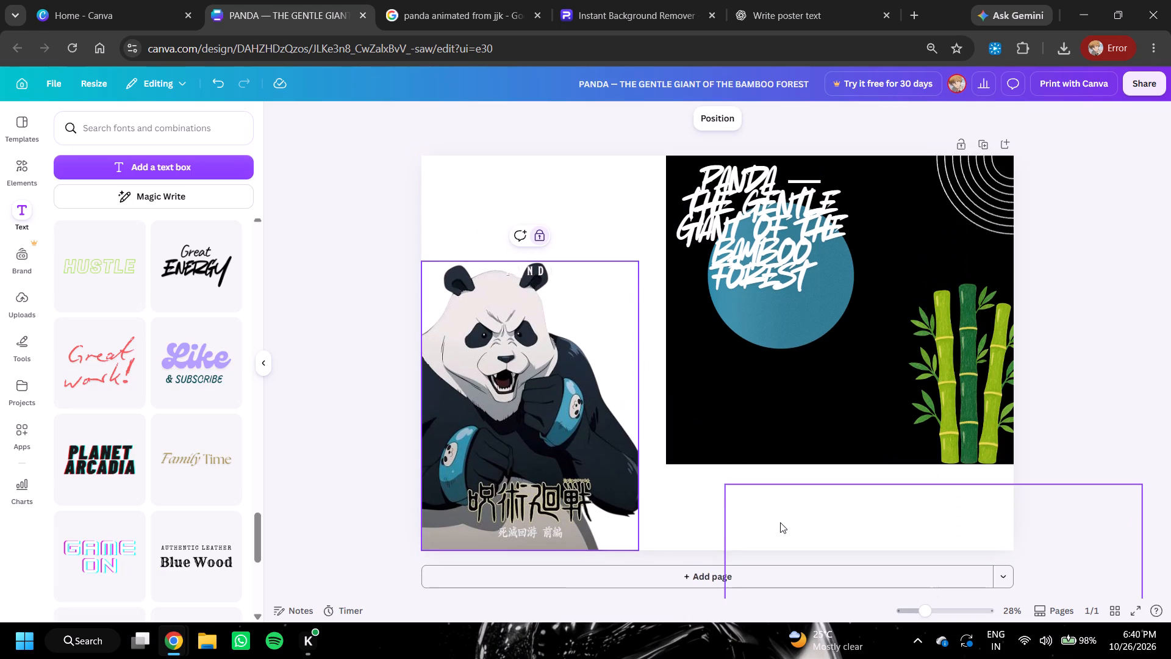
# Recolour the first panda paragraph below the black block with the custom teal #159B97.
pyautogui.tripleClick(781, 527)
pyautogui.tripleClick(775, 500)
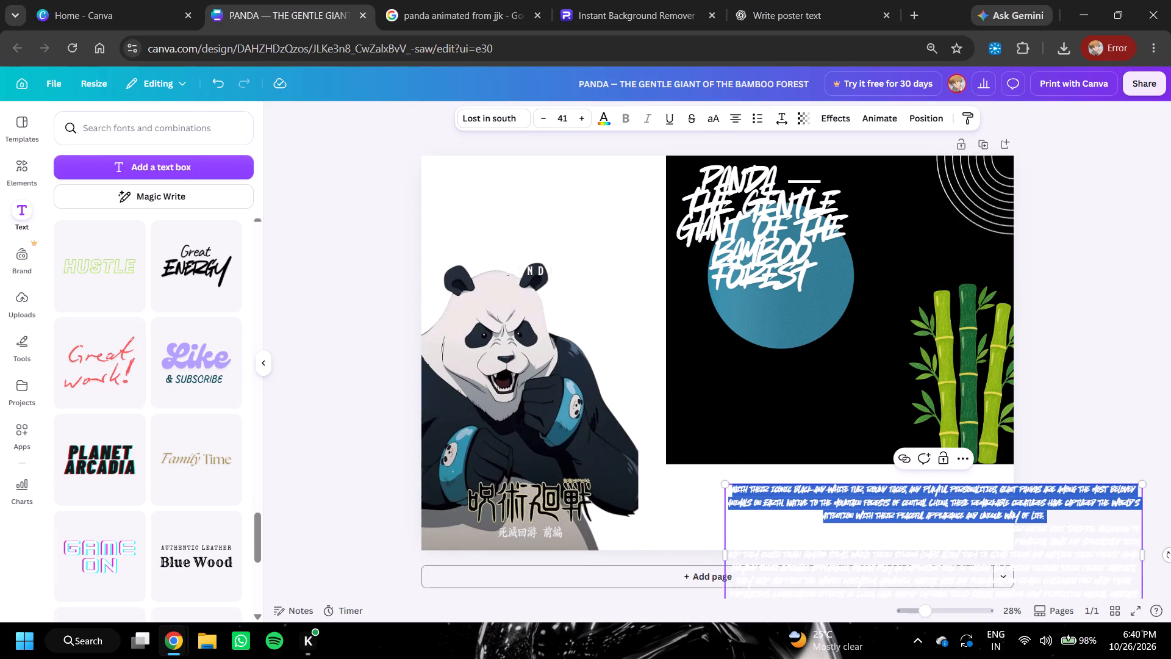
pyautogui.doubleClick(603, 117)
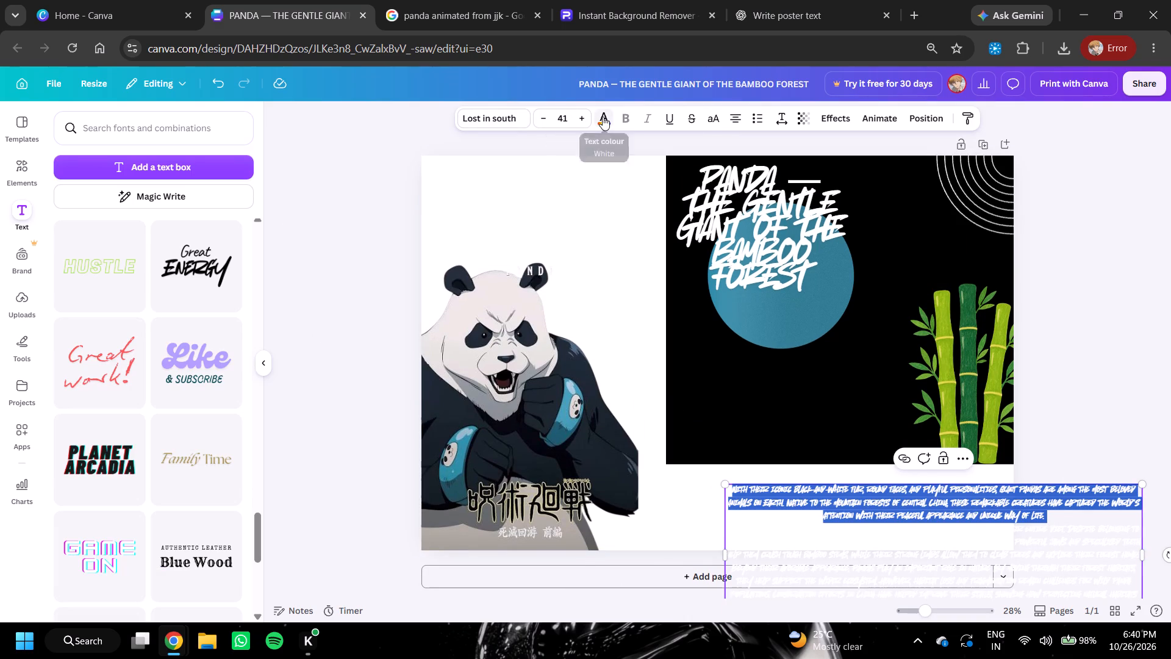
pyautogui.click(603, 117)
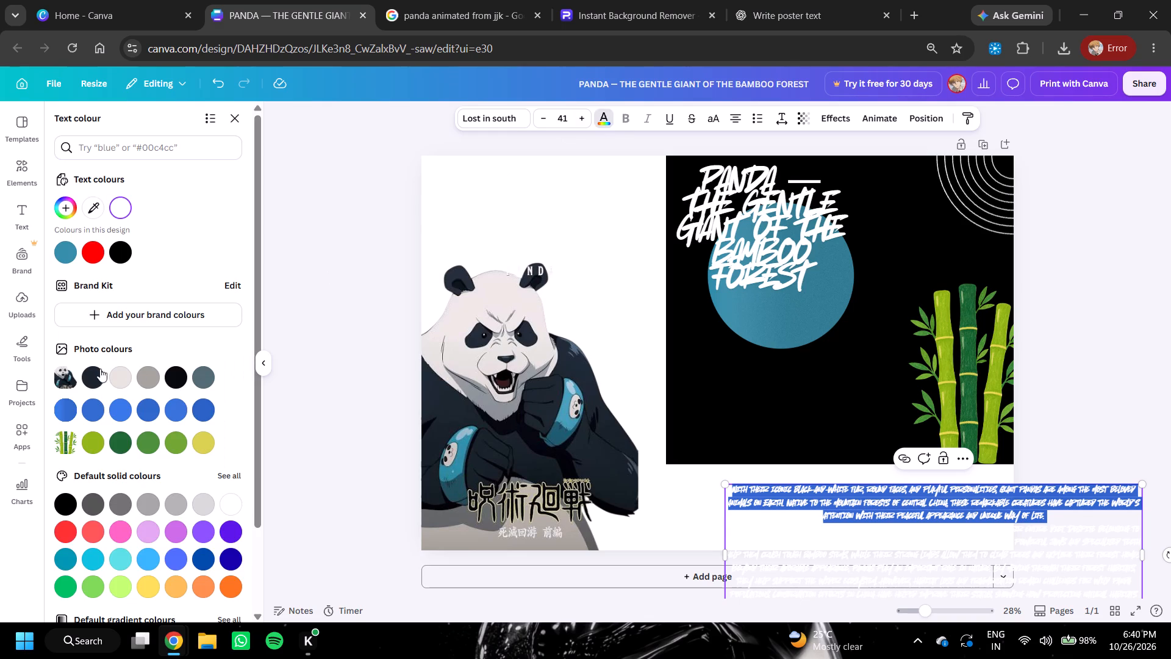
pyautogui.click(68, 211)
pyautogui.moveTo(68, 262); pyautogui.dragTo(67, 272)
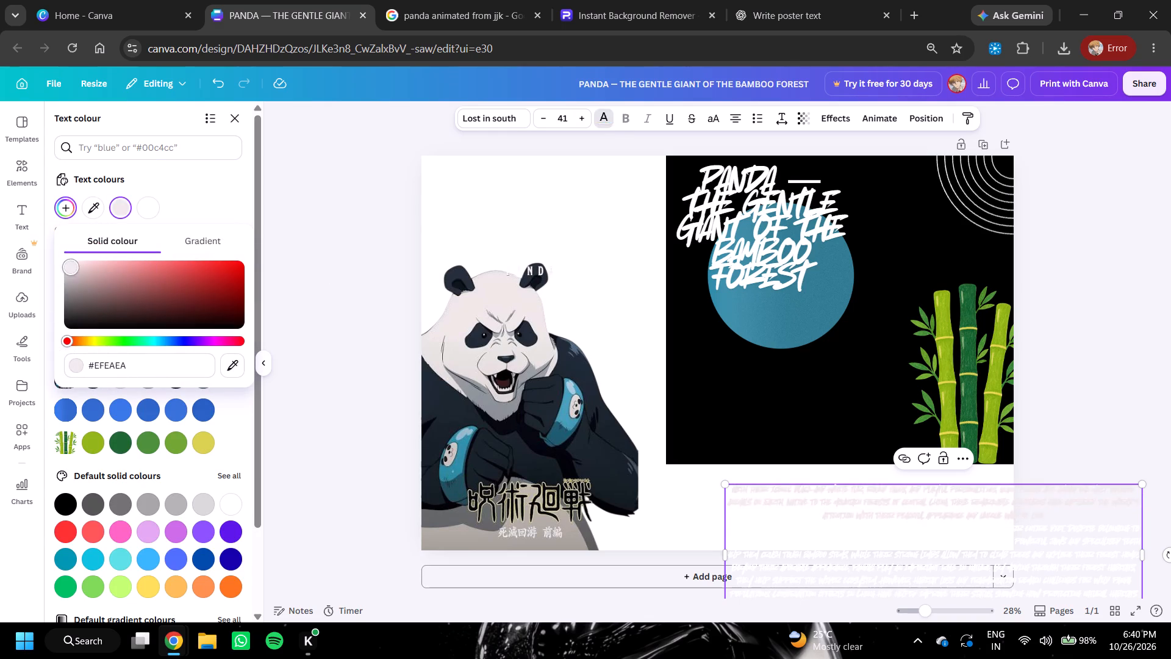
pyautogui.moveTo(67, 272); pyautogui.dragTo(67, 323)
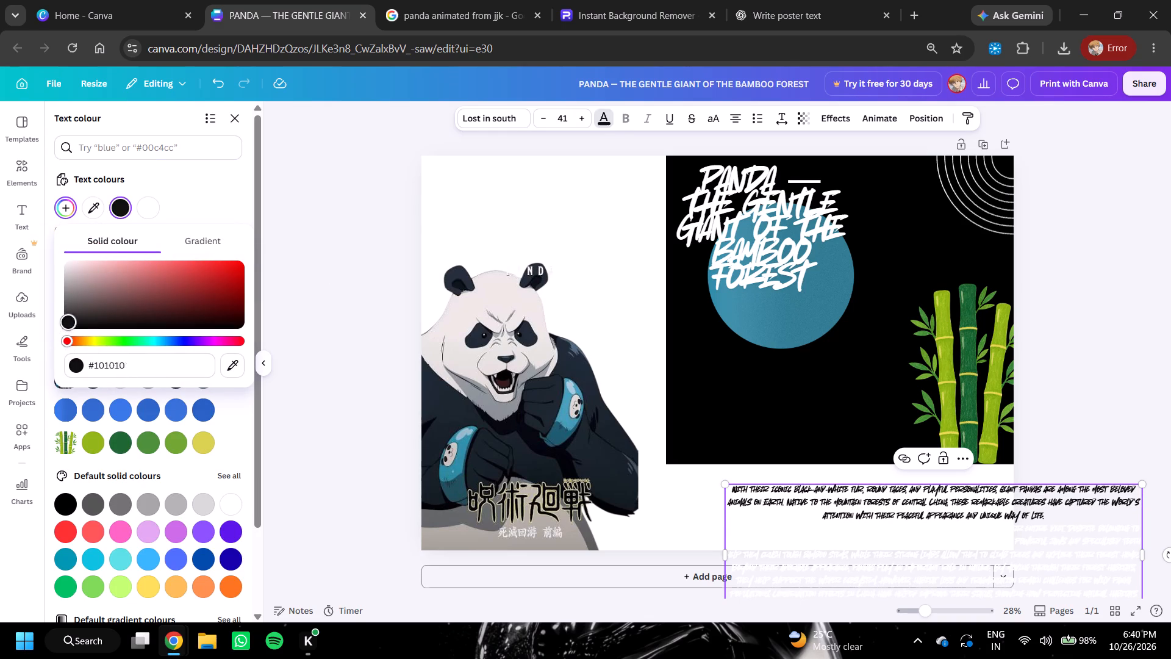
pyautogui.moveTo(67, 323); pyautogui.dragTo(206, 311)
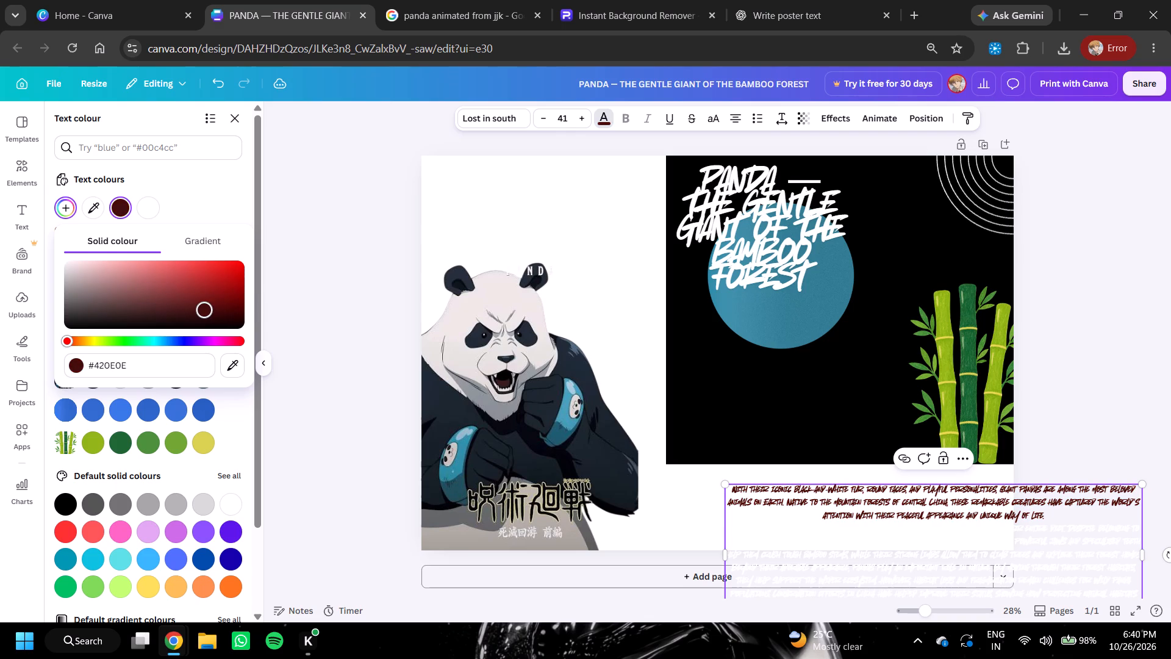
pyautogui.moveTo(206, 311); pyautogui.dragTo(199, 312)
pyautogui.click(120, 340)
pyautogui.moveTo(198, 309); pyautogui.dragTo(215, 293)
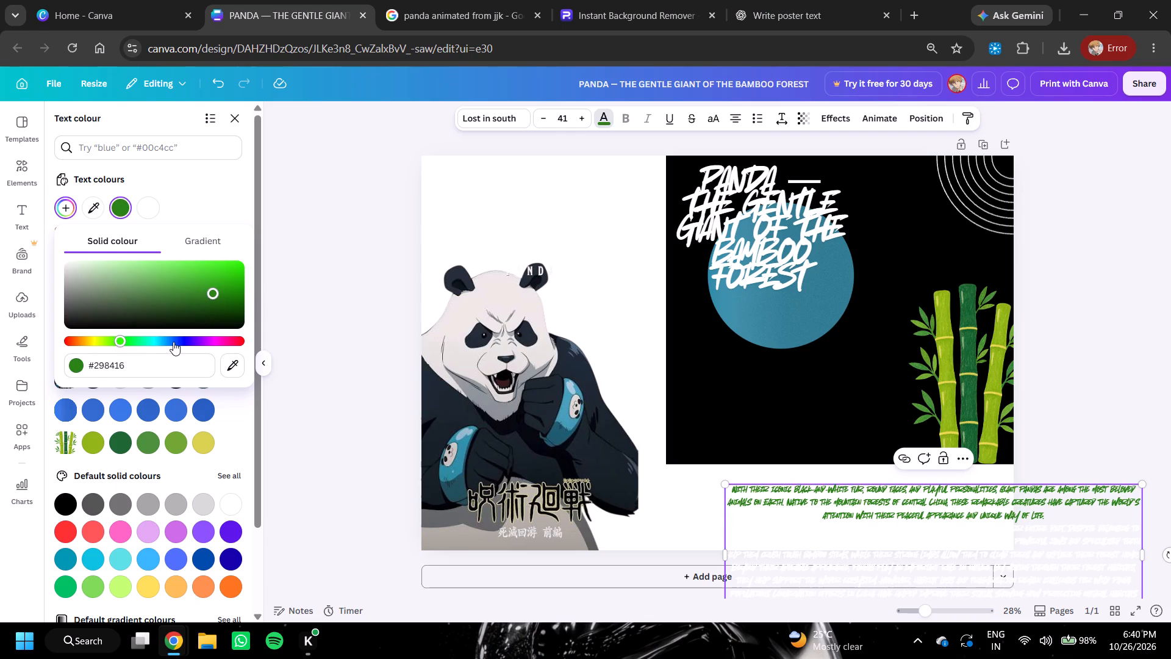
pyautogui.click(152, 334)
pyautogui.click(154, 337)
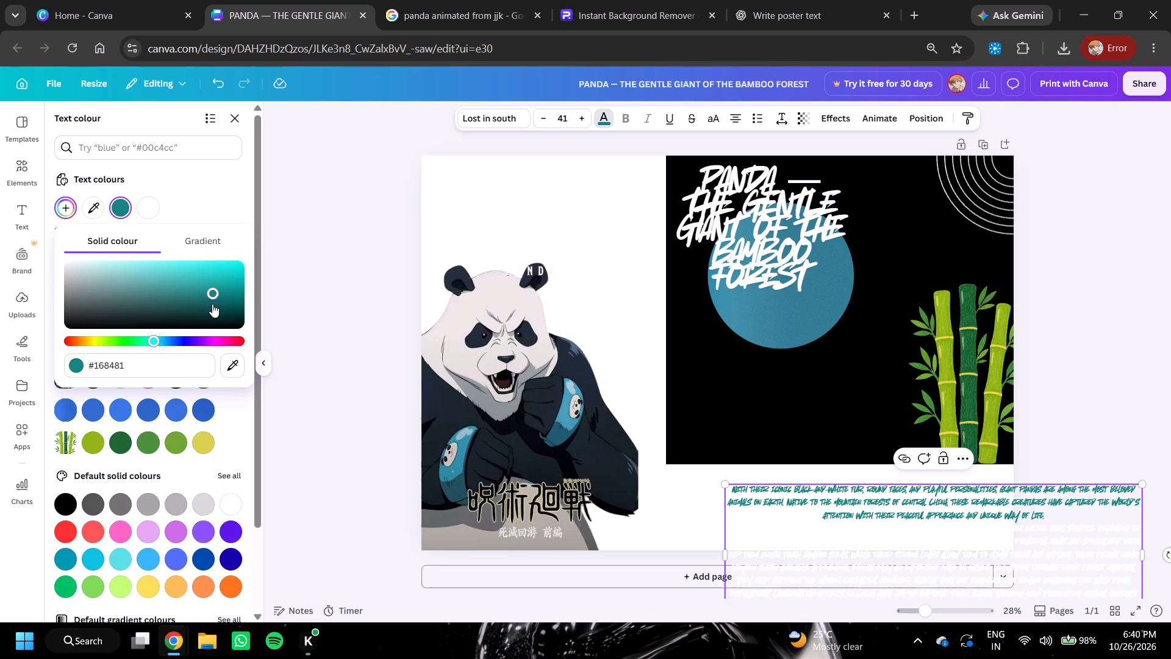
pyautogui.click(215, 291)
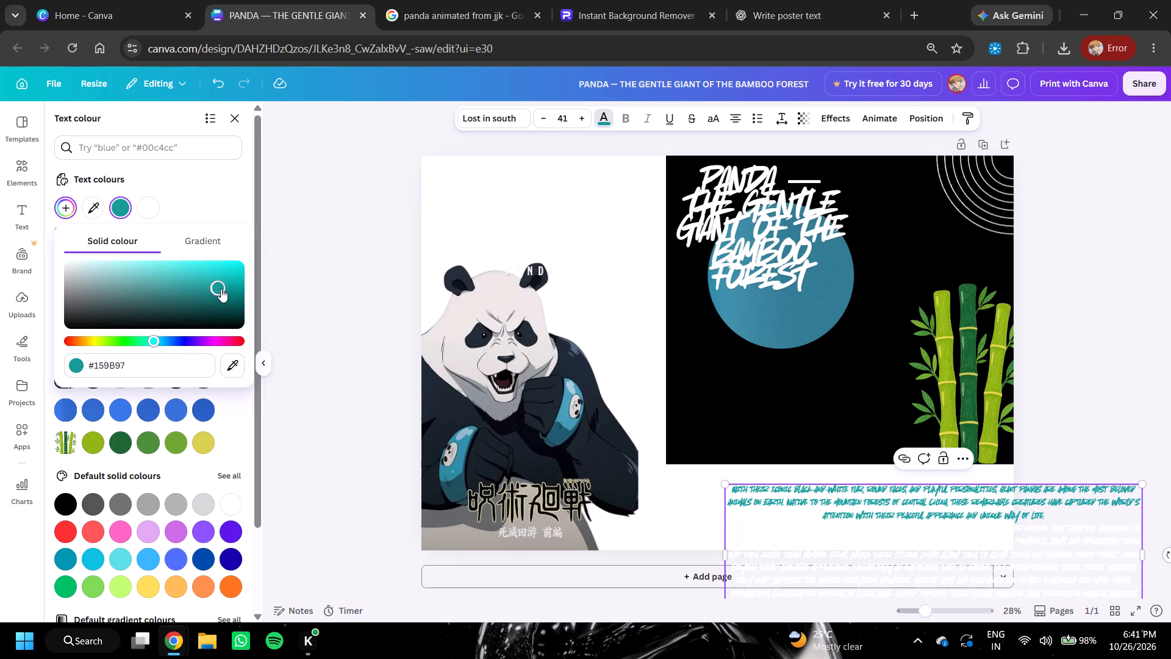
pyautogui.moveTo(839, 514); pyautogui.dragTo(810, 492)
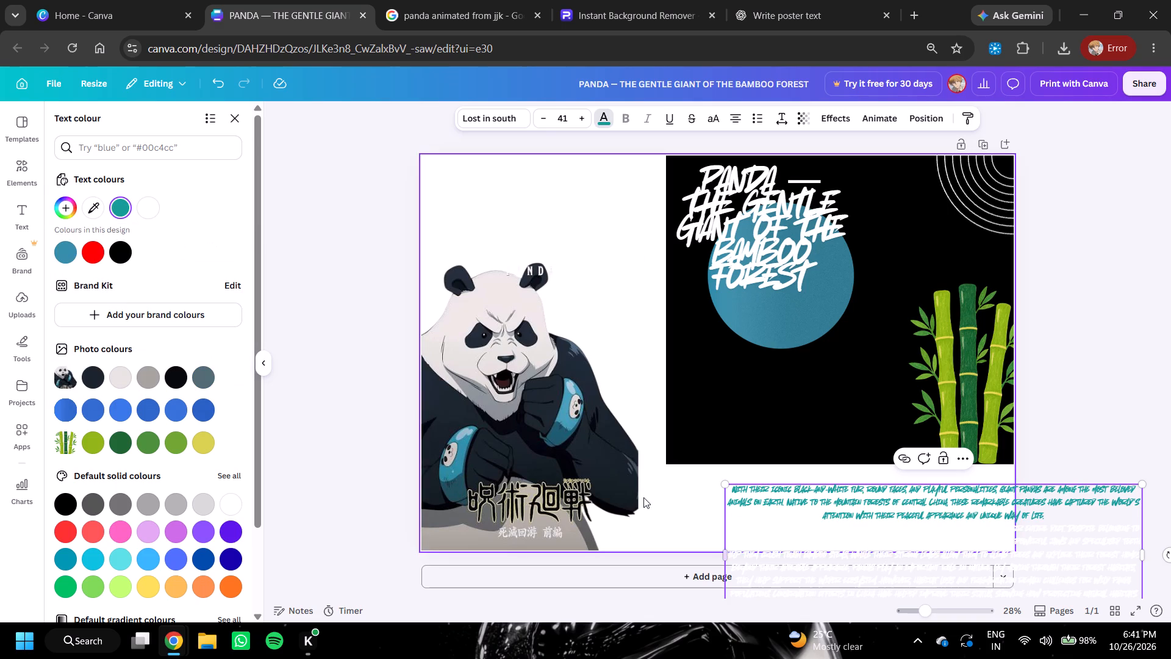
pyautogui.click(1104, 461)
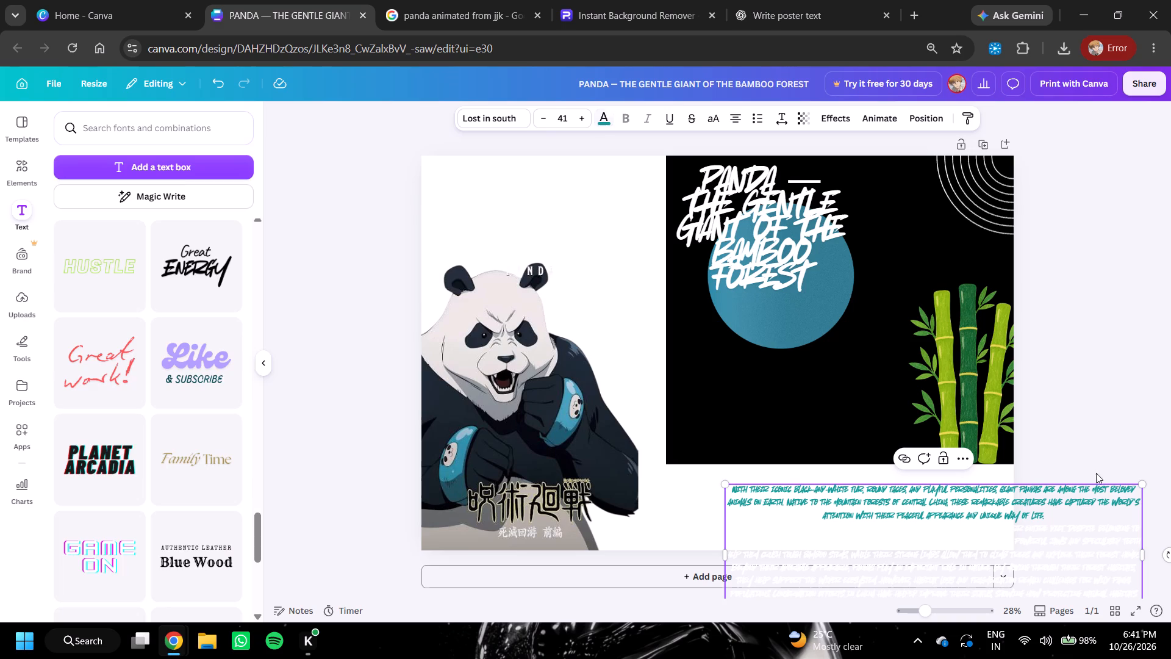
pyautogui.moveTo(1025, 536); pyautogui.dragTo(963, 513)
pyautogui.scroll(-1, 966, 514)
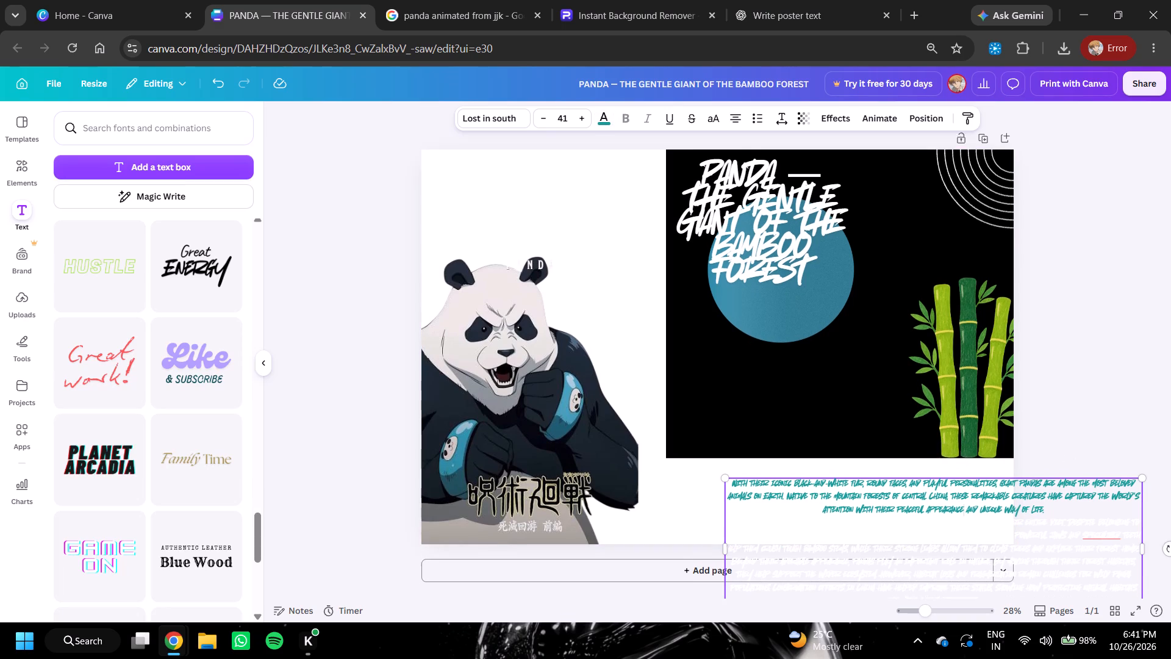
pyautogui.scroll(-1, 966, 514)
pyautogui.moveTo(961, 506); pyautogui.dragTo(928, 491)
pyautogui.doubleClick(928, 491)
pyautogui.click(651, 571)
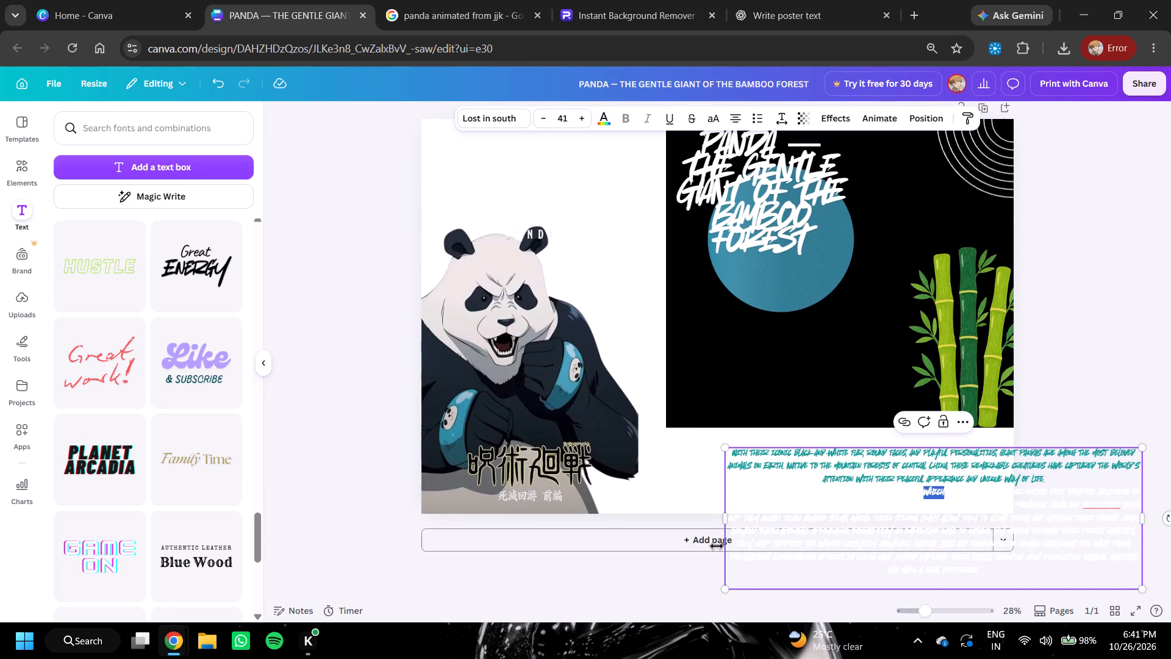
# Scale the panda paragraphs down to size 27 and resize their text box to about 22 wide, ending near the page's right edge.
pyautogui.moveTo(725, 586); pyautogui.dragTo(761, 558)
pyautogui.click(761, 558)
pyautogui.moveTo(770, 527); pyautogui.dragTo(637, 509)
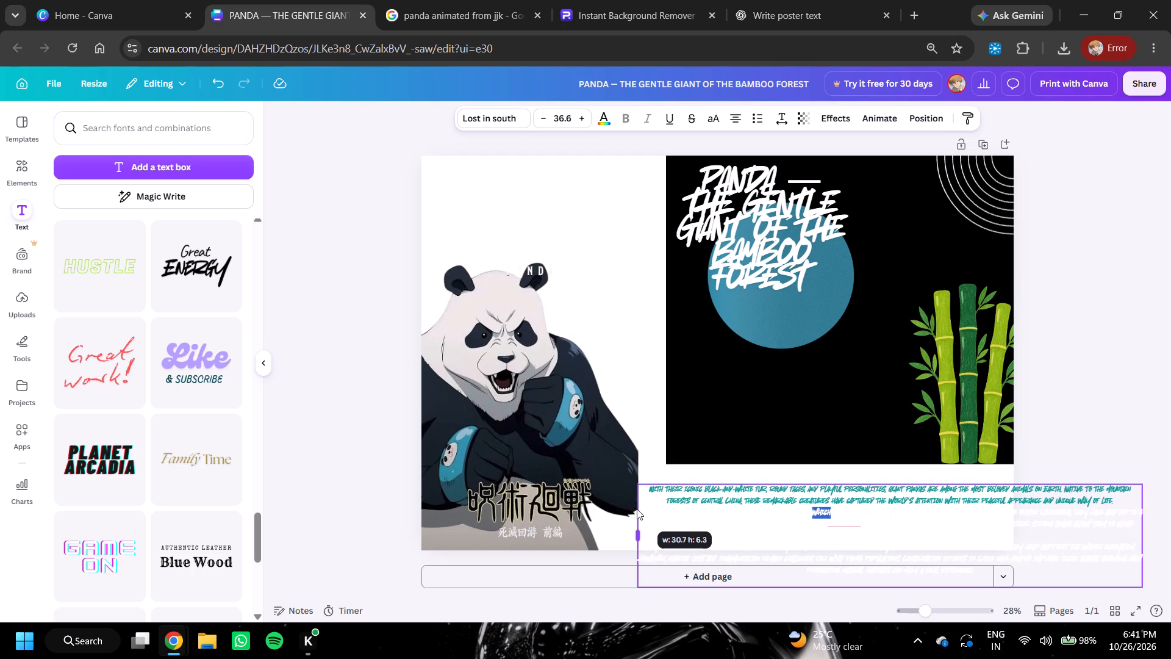
pyautogui.moveTo(637, 509); pyautogui.dragTo(636, 508)
pyautogui.moveTo(637, 585); pyautogui.dragTo(738, 527)
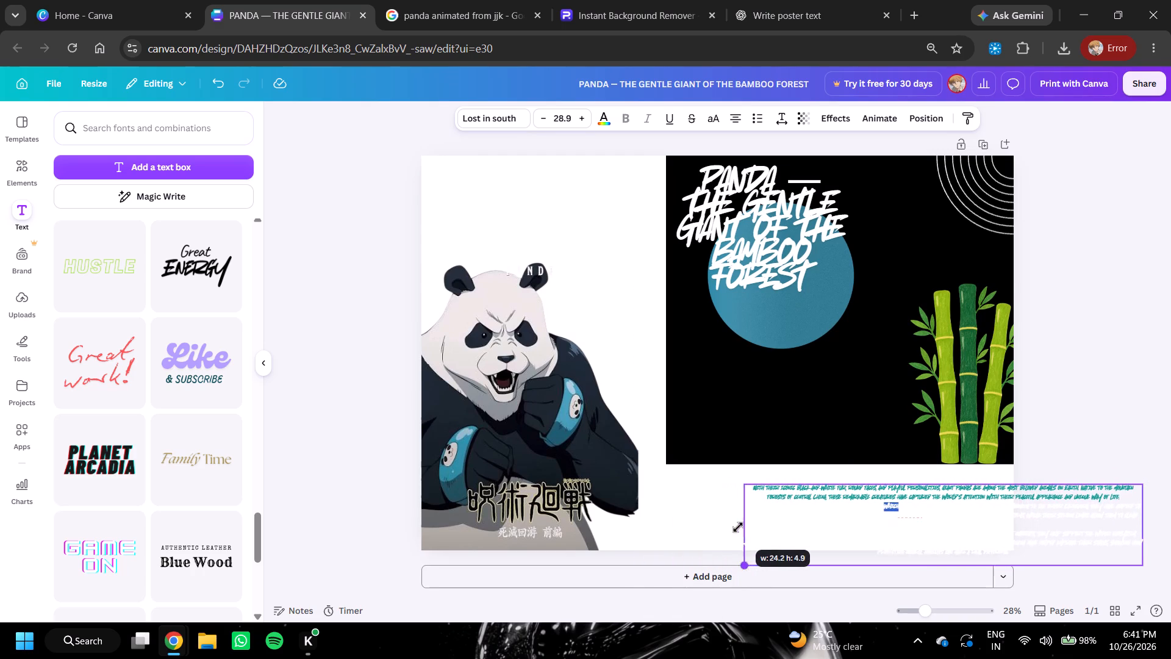
pyautogui.moveTo(738, 527); pyautogui.dragTo(761, 517)
pyautogui.moveTo(768, 523); pyautogui.dragTo(626, 517)
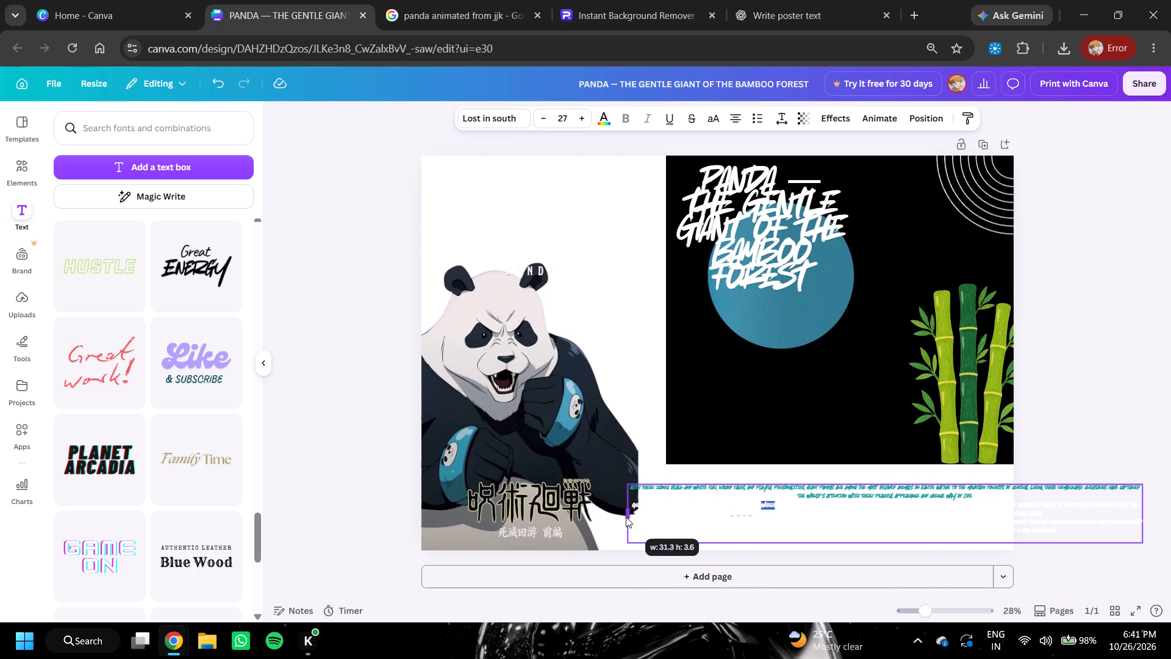
pyautogui.moveTo(626, 517); pyautogui.dragTo(642, 514)
pyautogui.moveTo(1150, 517); pyautogui.dragTo(1008, 510)
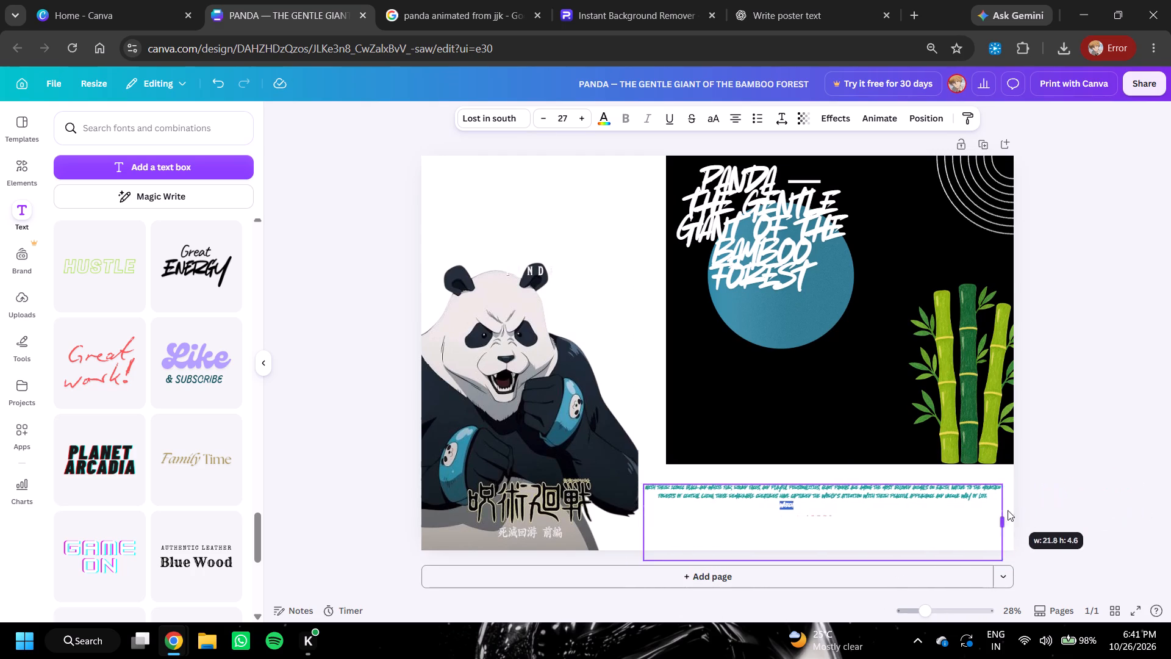
pyautogui.moveTo(1008, 510); pyautogui.dragTo(1015, 507)
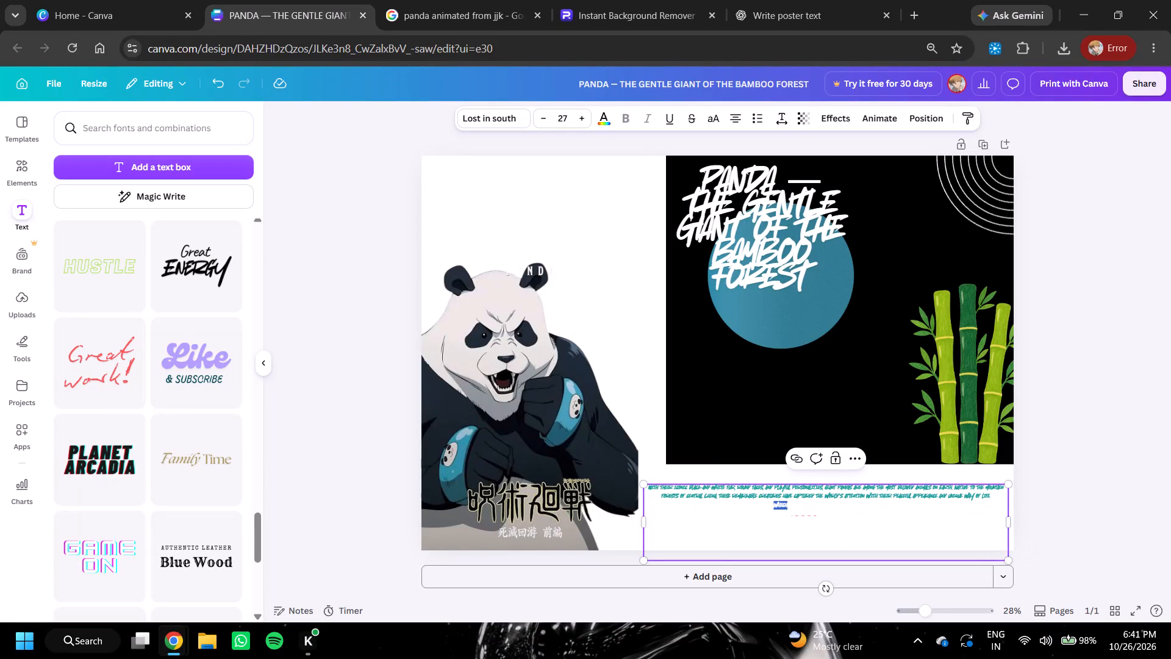
# Move the panda paragraphs' text box up, just beneath the black block and within the page's bottom edge.
pyautogui.moveTo(950, 535); pyautogui.dragTo(962, 516)
pyautogui.click(1101, 488)
pyautogui.moveTo(925, 531); pyautogui.dragTo(936, 516)
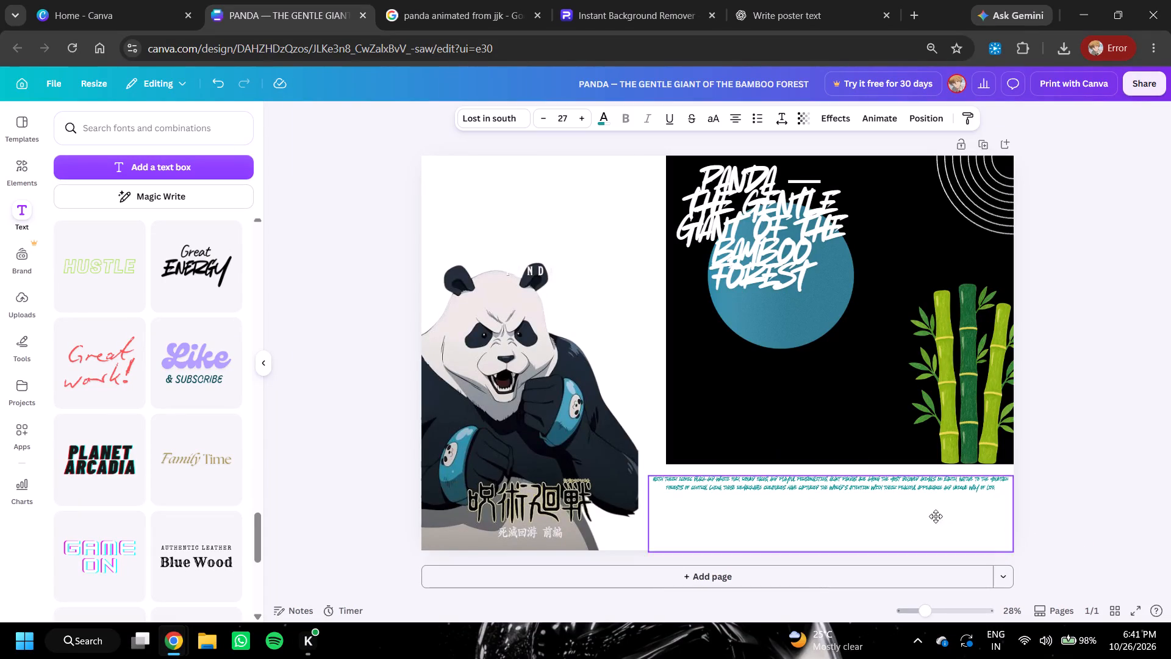
pyautogui.moveTo(936, 516); pyautogui.dragTo(938, 522)
# Recolour the second and third panda paragraphs with the teal-blue already used in this design.
pyautogui.tripleClick(825, 508)
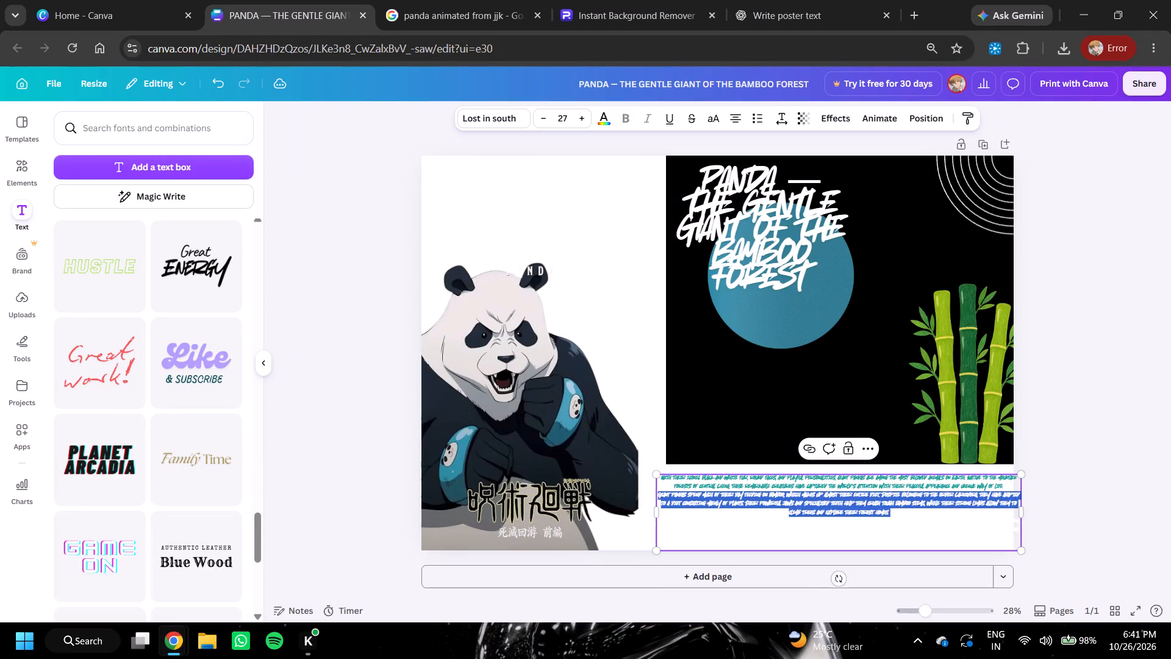
pyautogui.click(825, 508)
pyautogui.moveTo(825, 508); pyautogui.dragTo(903, 517)
pyautogui.click(903, 517)
pyautogui.moveTo(674, 499); pyautogui.dragTo(807, 519)
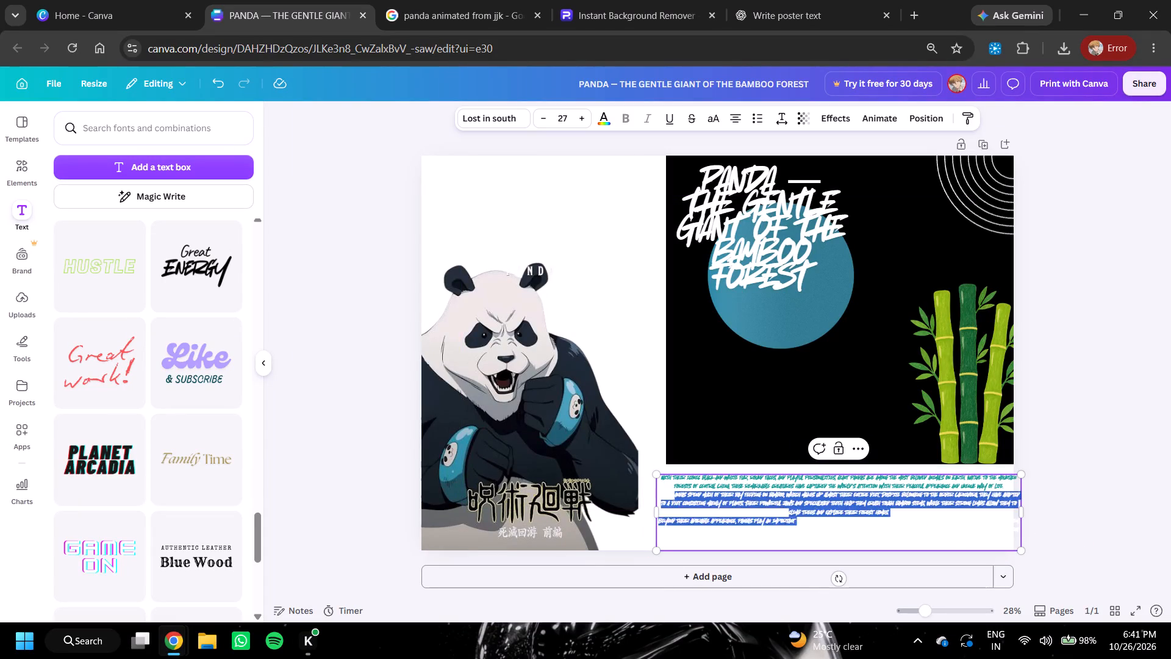
pyautogui.moveTo(807, 519); pyautogui.dragTo(1000, 556)
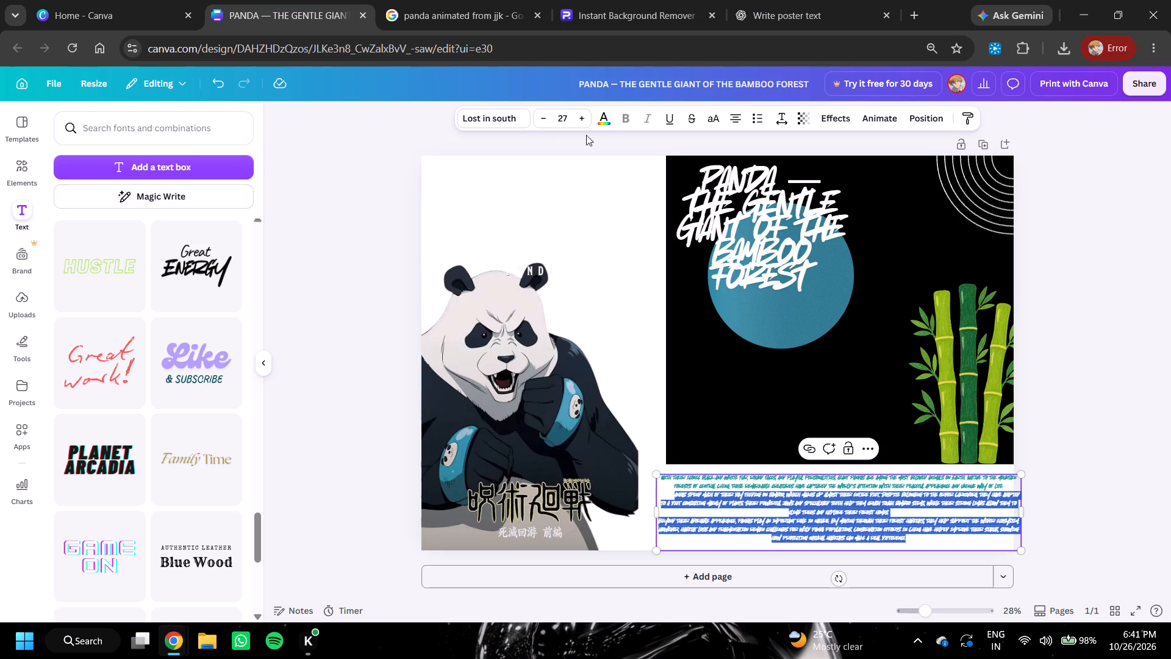
pyautogui.doubleClick(604, 120)
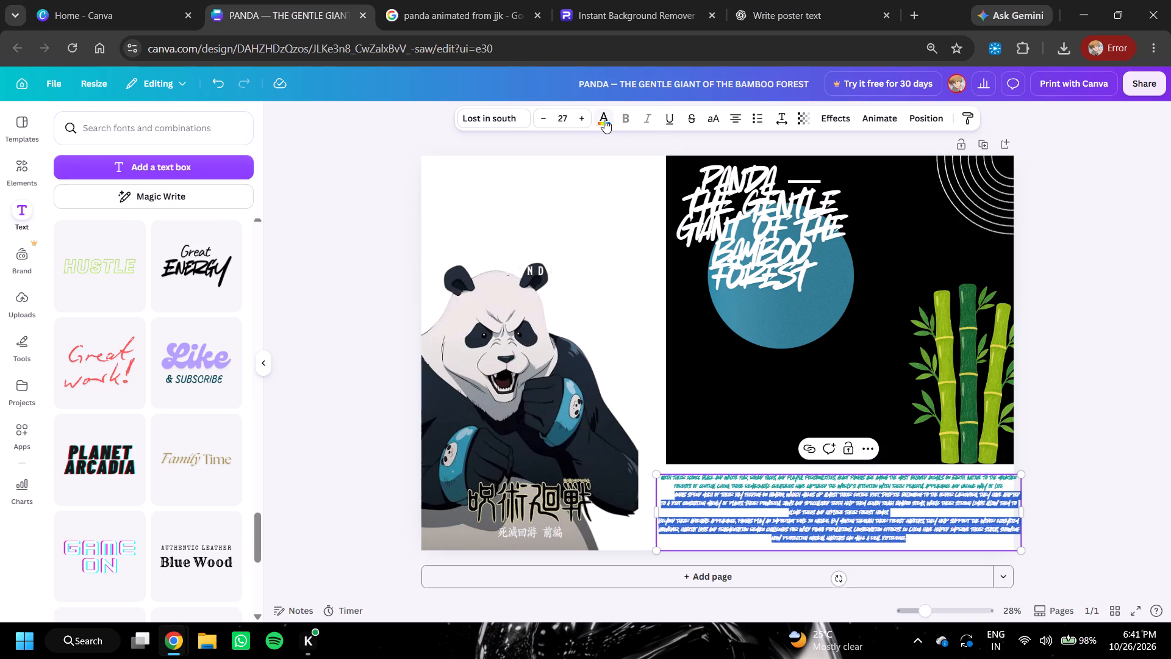
pyautogui.click(604, 120)
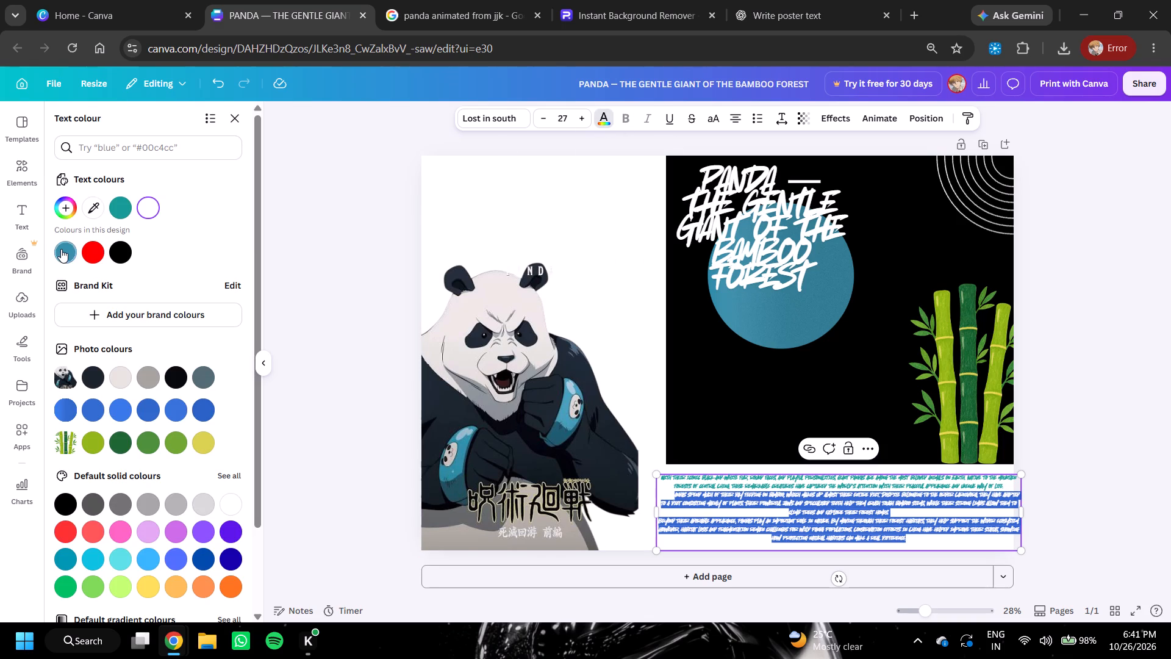
pyautogui.click(61, 249)
pyautogui.click(1076, 350)
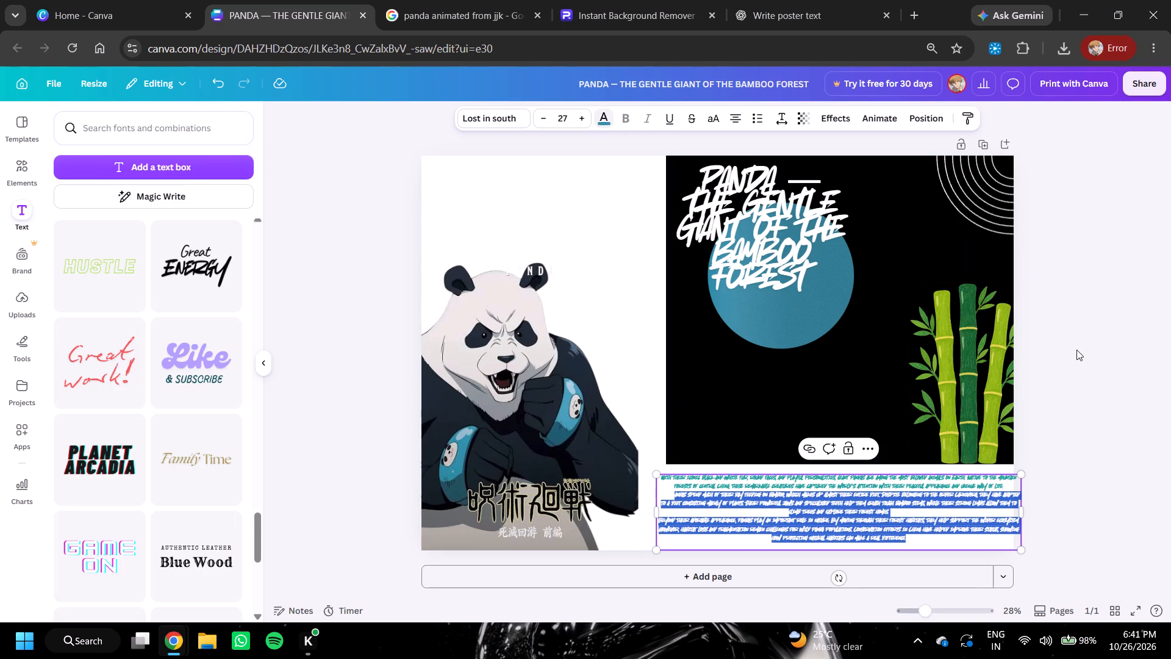
pyautogui.click(1076, 350)
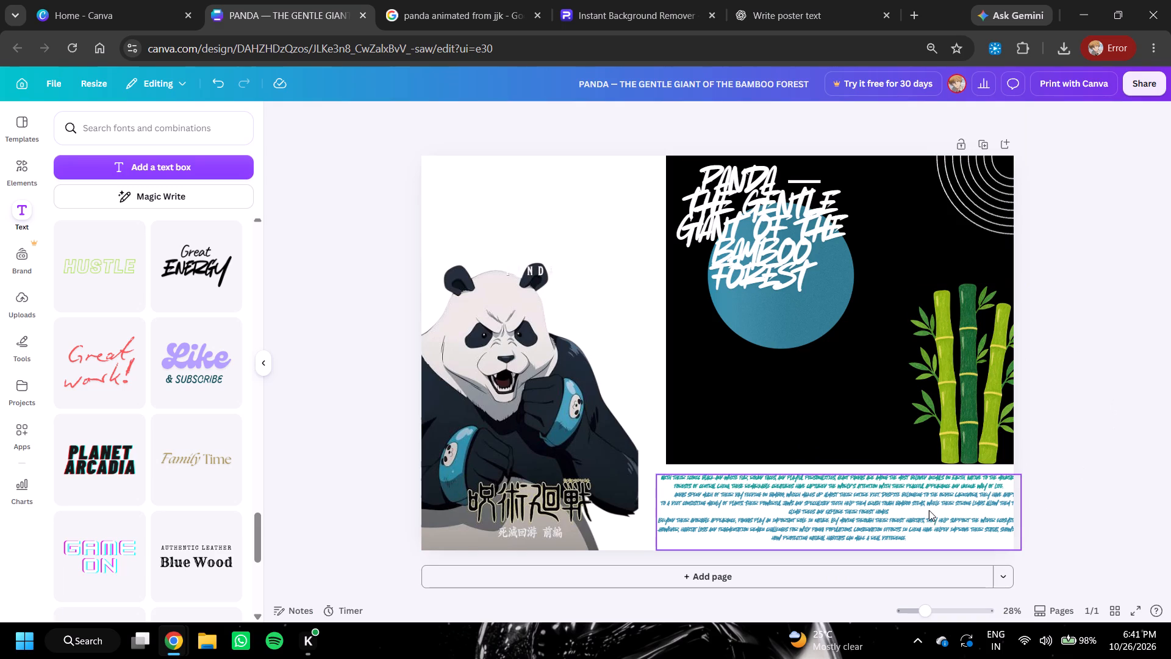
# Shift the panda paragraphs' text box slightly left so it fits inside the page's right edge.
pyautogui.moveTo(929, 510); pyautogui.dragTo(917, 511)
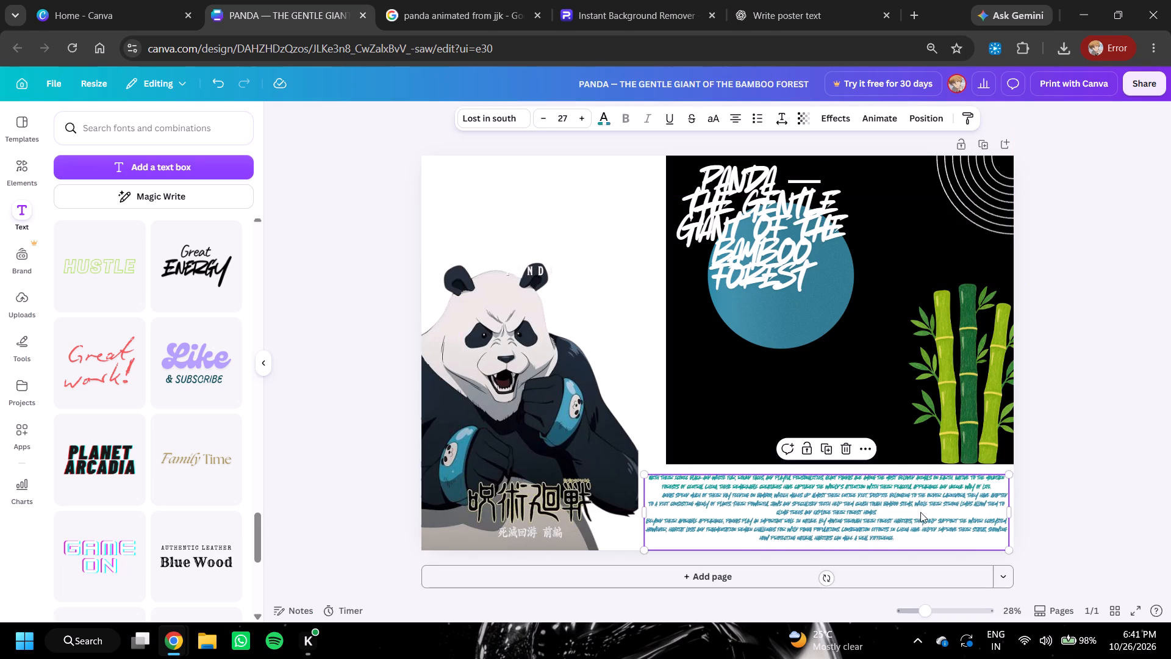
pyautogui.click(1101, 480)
# Left-align the panda paragraphs below the black block.
pyautogui.click(879, 501)
pyautogui.doubleClick(737, 112)
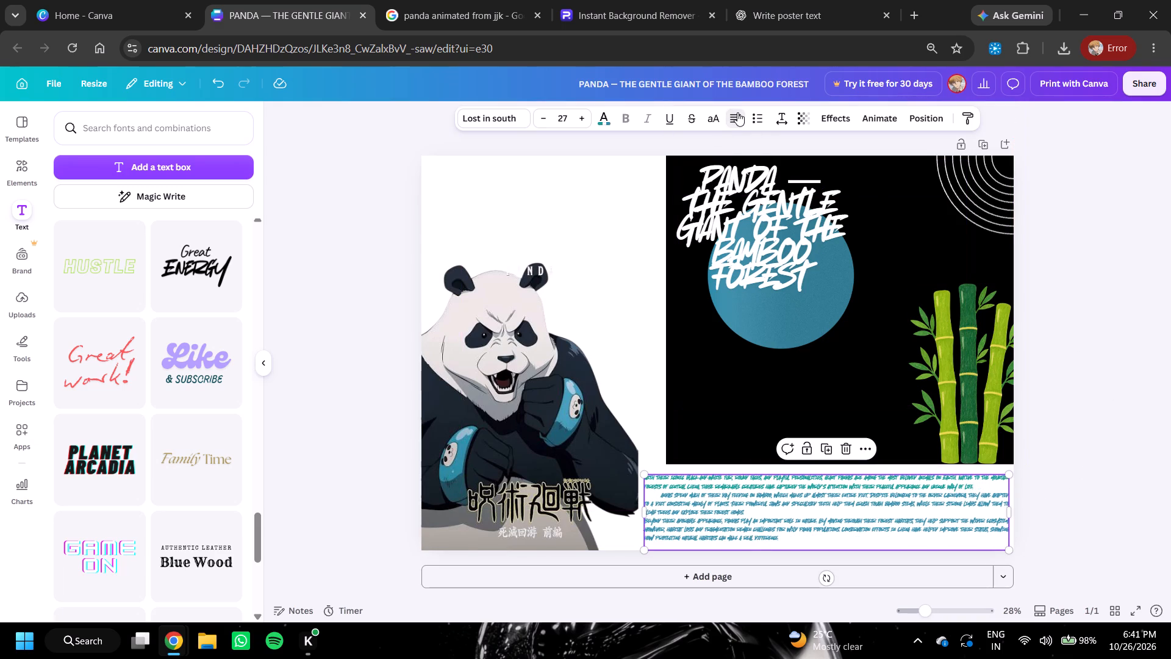
pyautogui.tripleClick(737, 112)
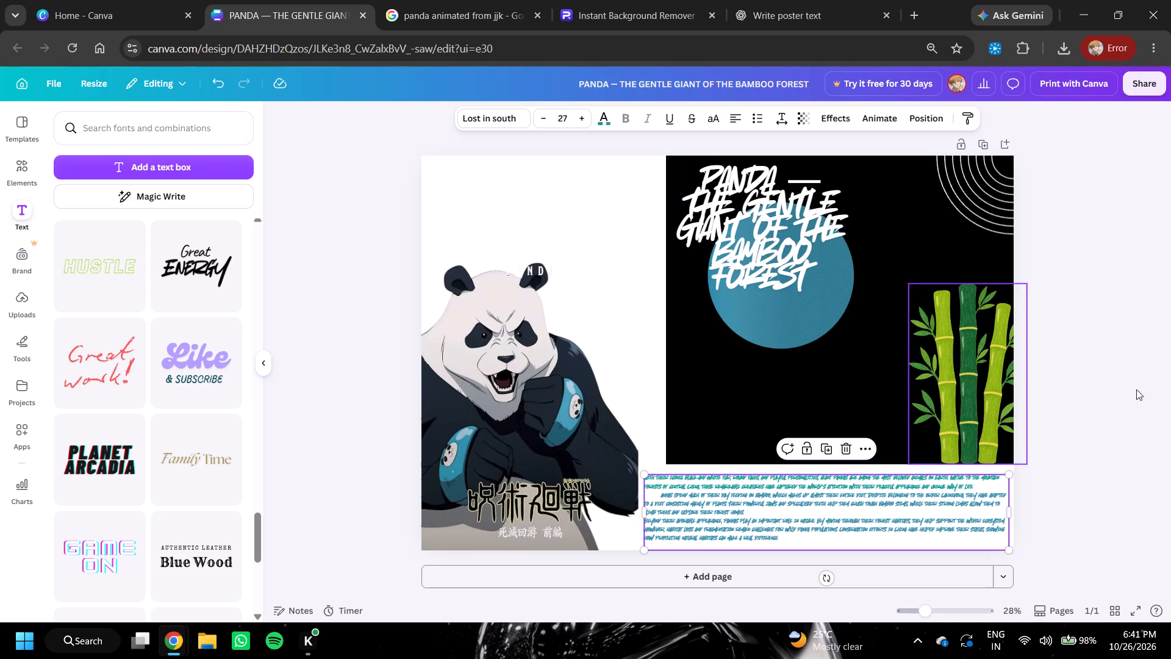
pyautogui.click(1144, 386)
# Move the panda paragraphs' text box so its left edge lines up with the black block's left edge.
pyautogui.moveTo(768, 505); pyautogui.dragTo(781, 503)
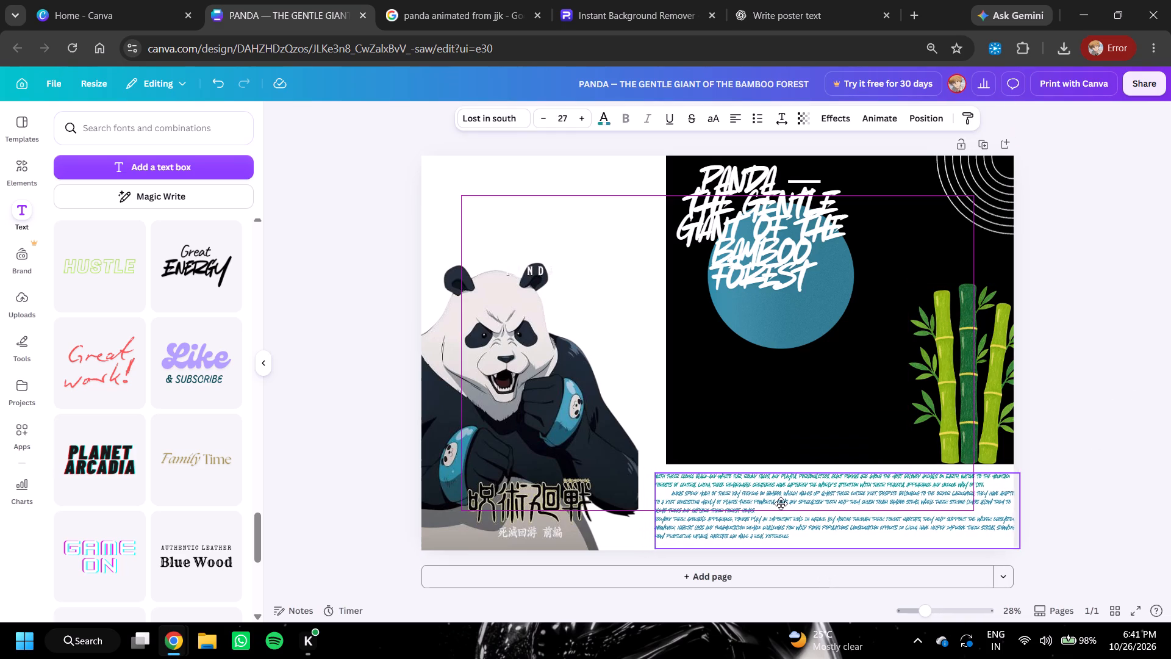
pyautogui.moveTo(781, 503); pyautogui.dragTo(789, 499)
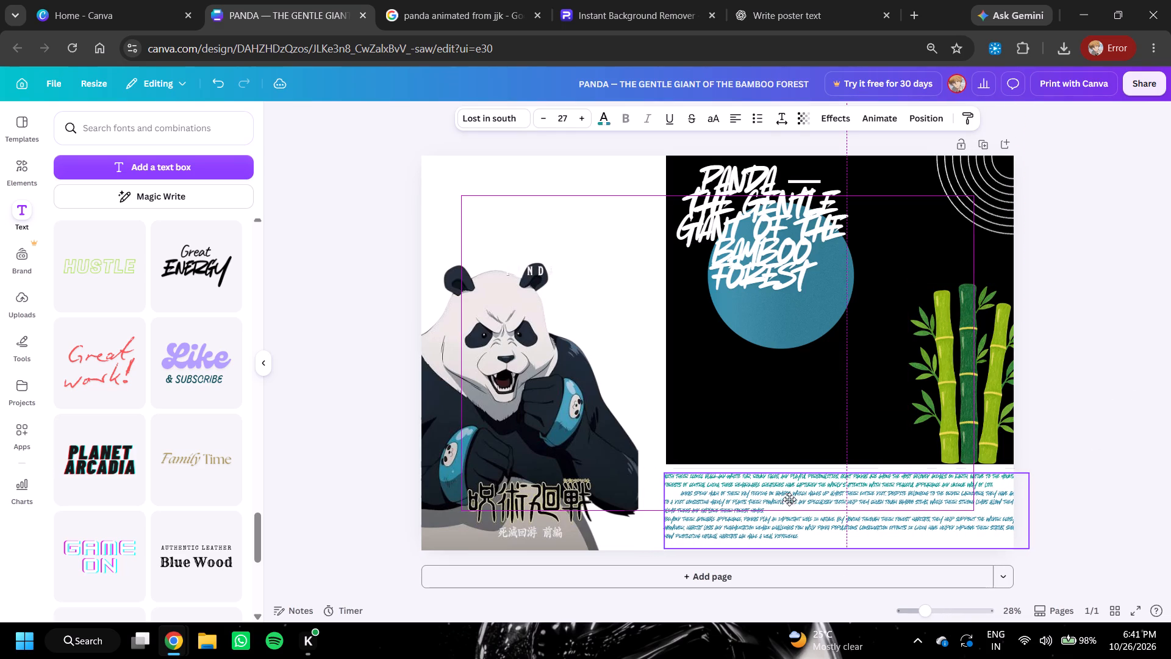
pyautogui.moveTo(789, 499); pyautogui.dragTo(792, 502)
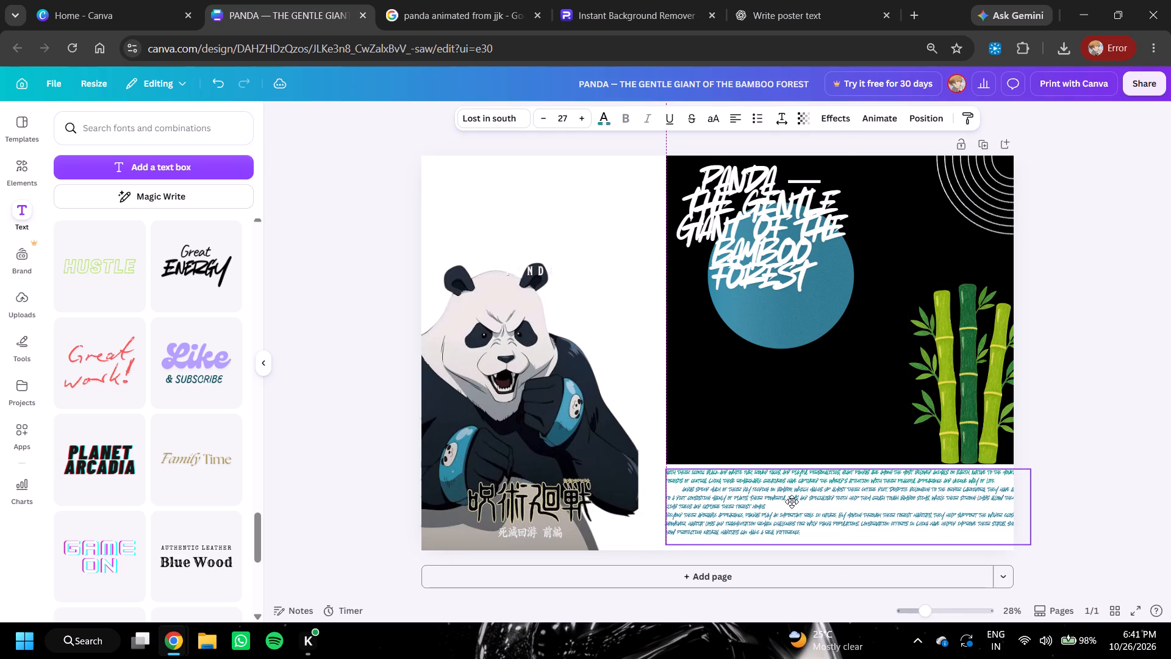
pyautogui.moveTo(792, 502); pyautogui.dragTo(790, 502)
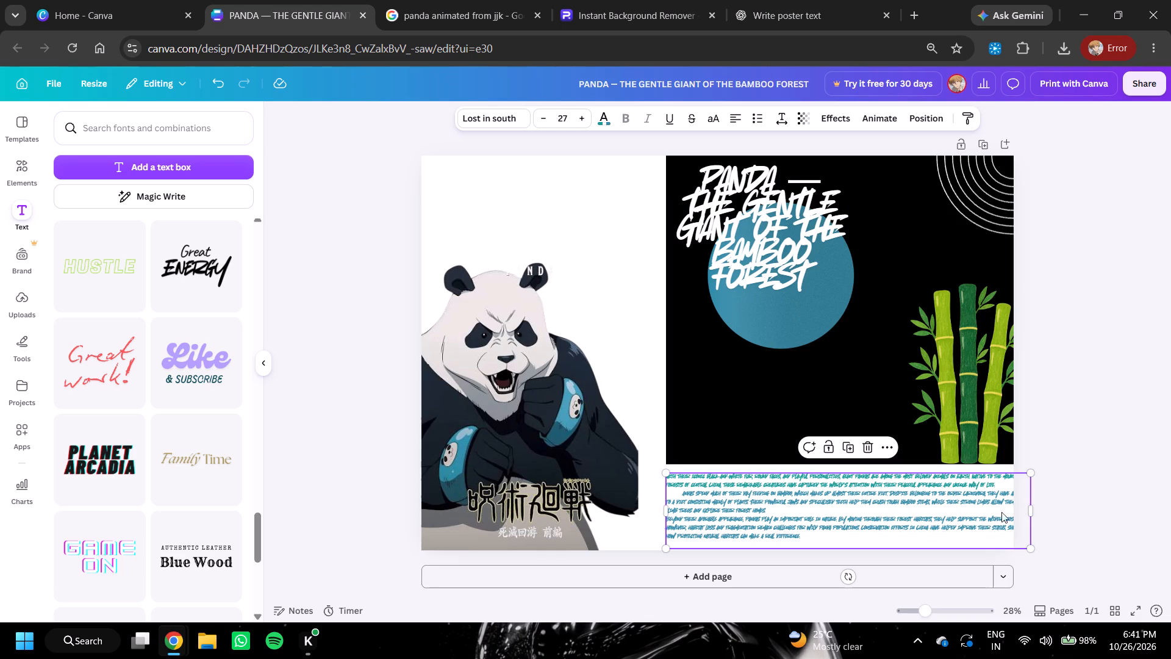
# Narrow the panda paragraphs' text box so its right side lines up with the page's right edge.
pyautogui.moveTo(1033, 506); pyautogui.dragTo(1014, 502)
pyautogui.click(1064, 488)
pyautogui.scroll(1, 1057, 478)
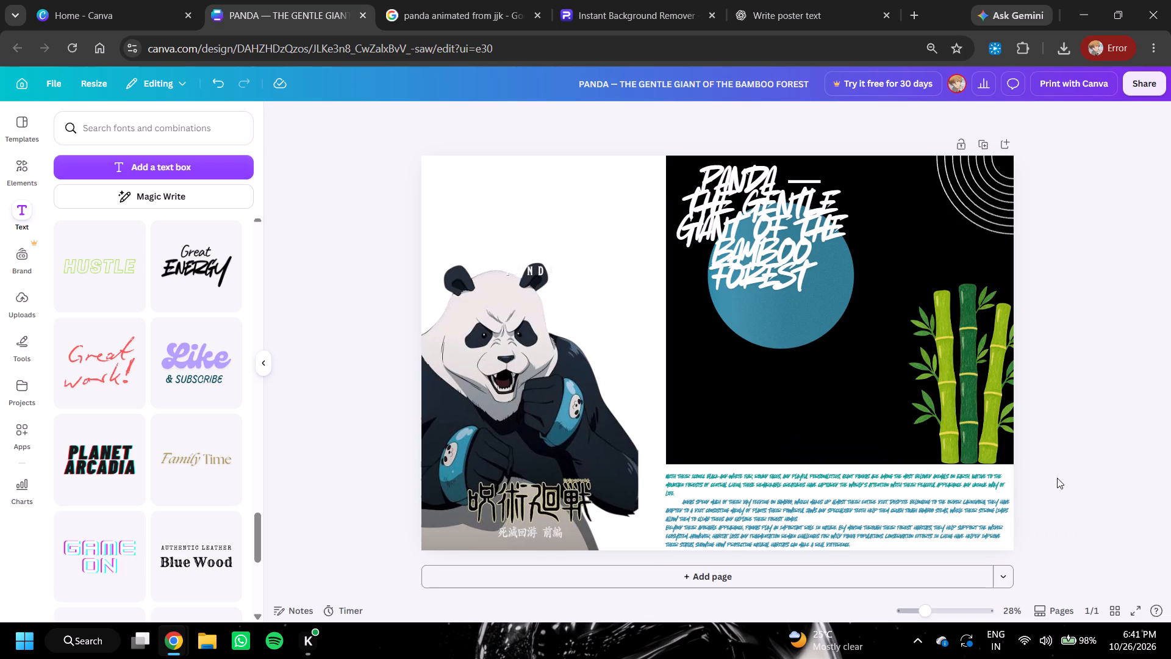
pyautogui.scroll(1, 1057, 478)
# Search the design elements for yellow.
pyautogui.click(116, 123)
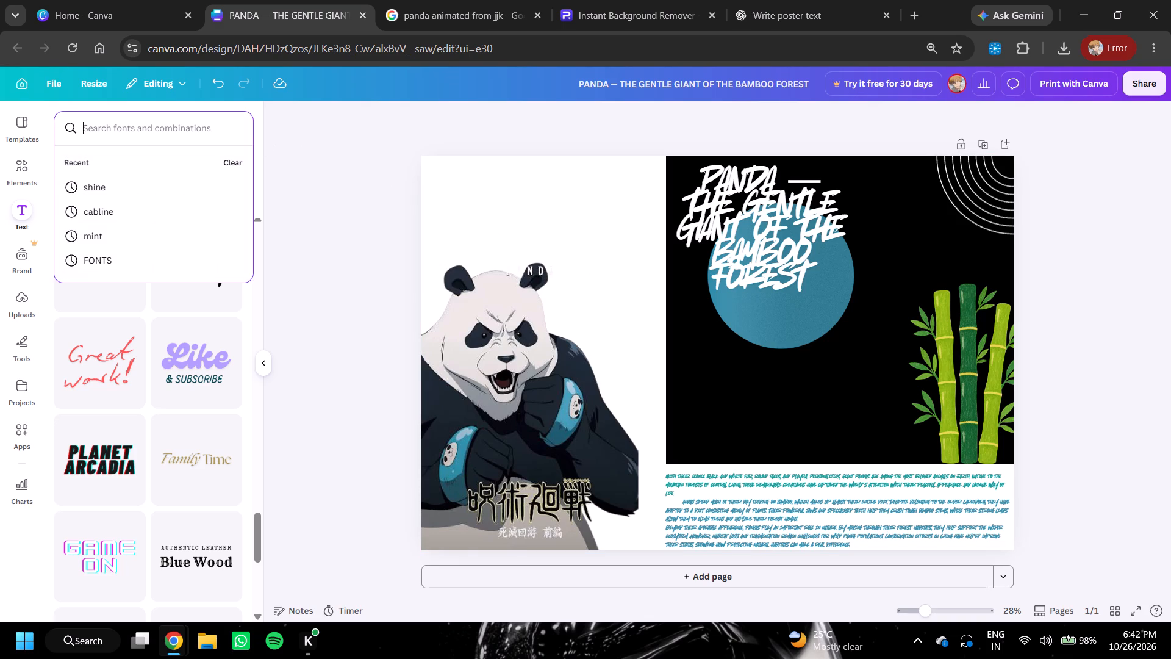
pyautogui.click(10, 174)
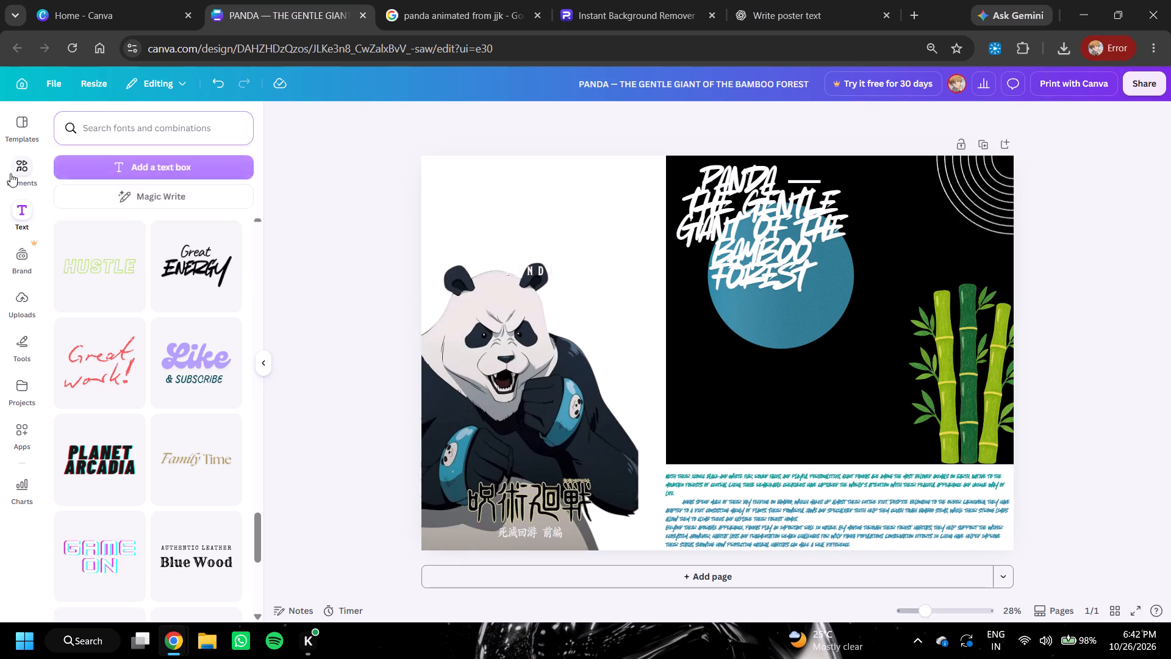
pyautogui.moveTo(122, 135); pyautogui.dragTo(52, 135)
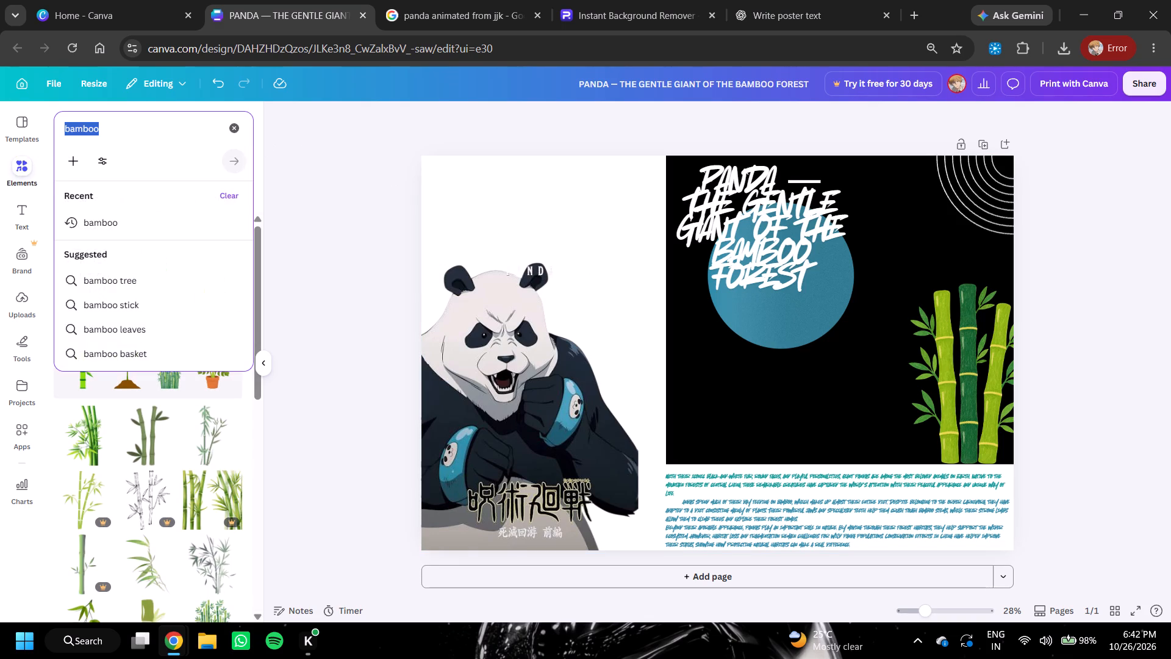
pyautogui.press('BackSpace')
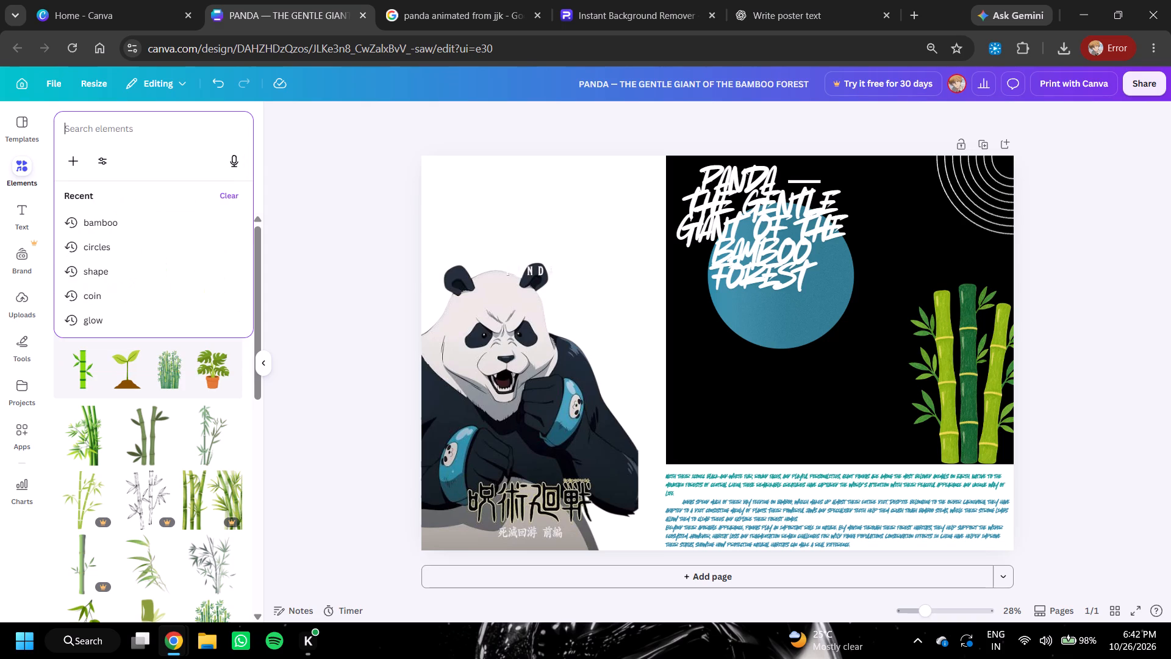
pyautogui.write('yellow')
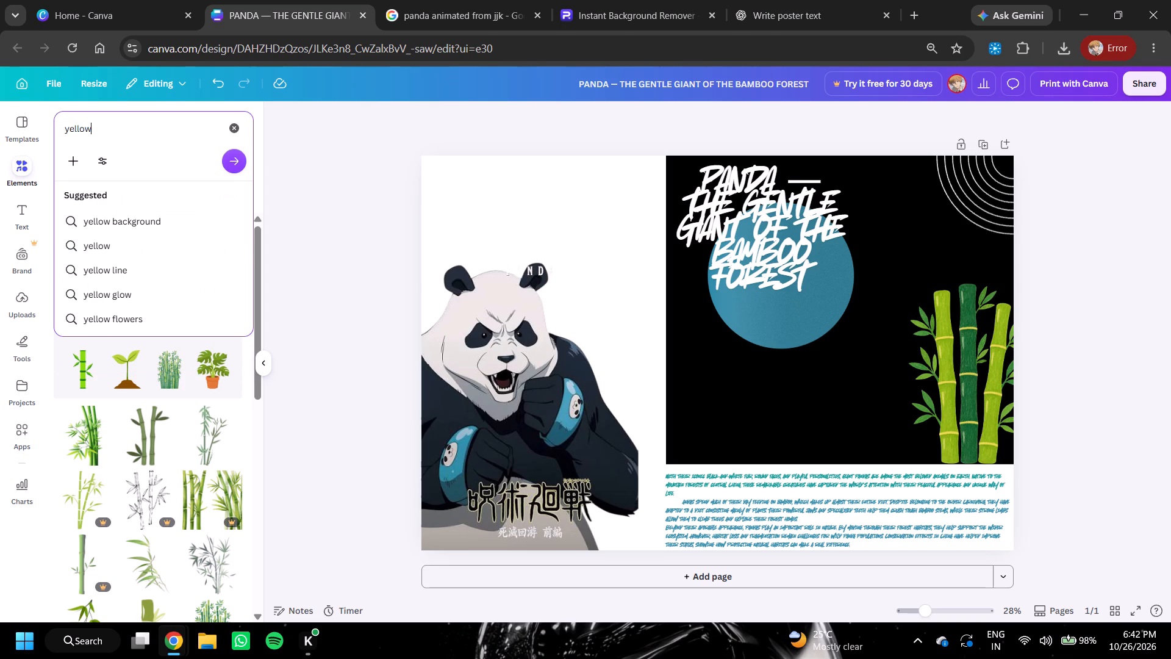
pyautogui.press('Return')
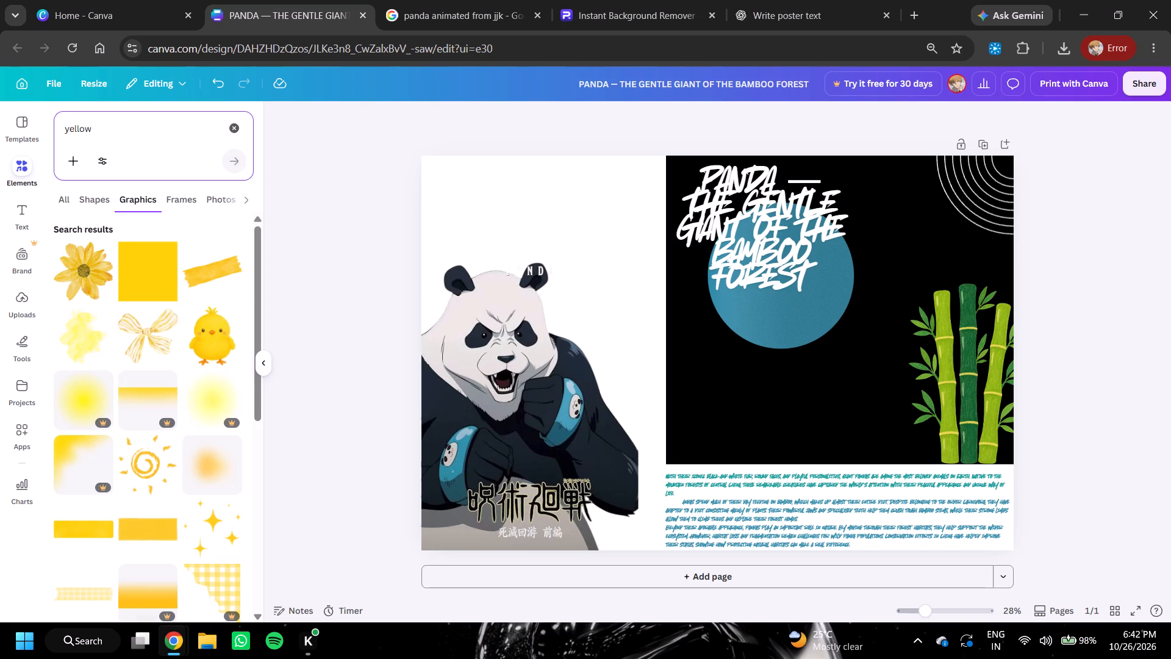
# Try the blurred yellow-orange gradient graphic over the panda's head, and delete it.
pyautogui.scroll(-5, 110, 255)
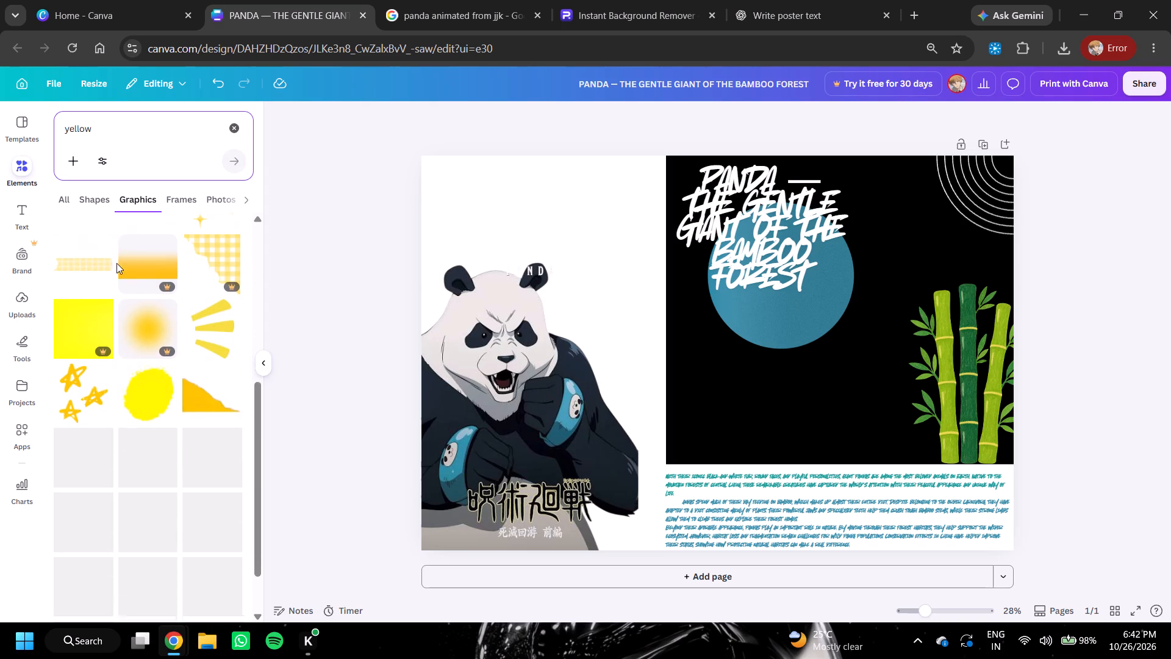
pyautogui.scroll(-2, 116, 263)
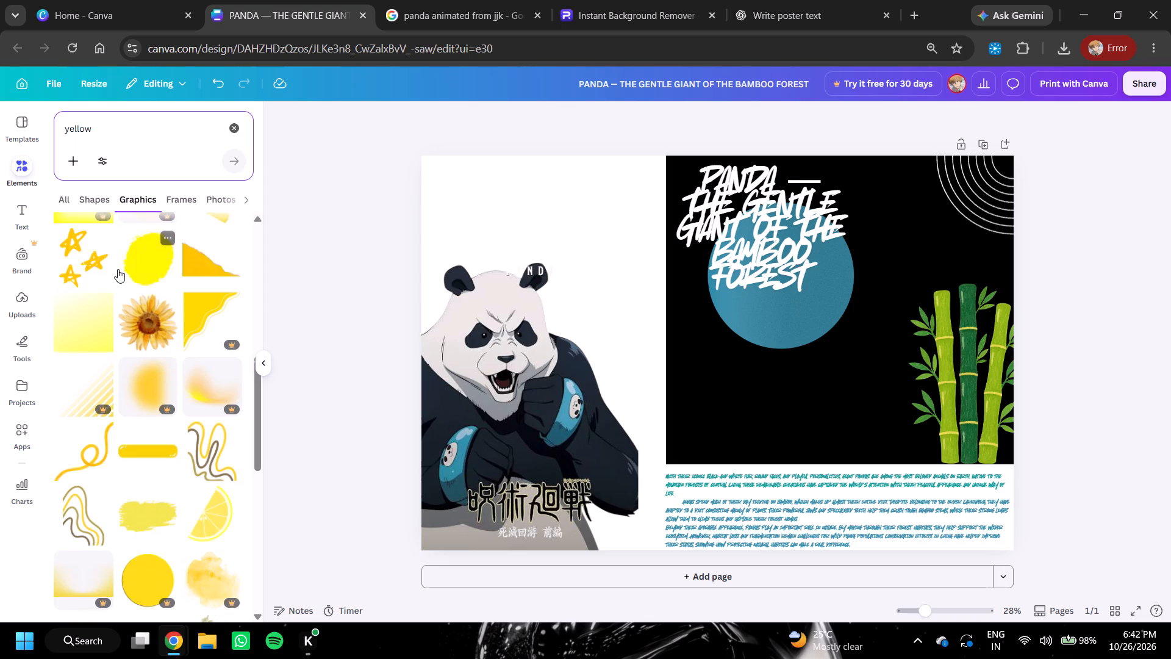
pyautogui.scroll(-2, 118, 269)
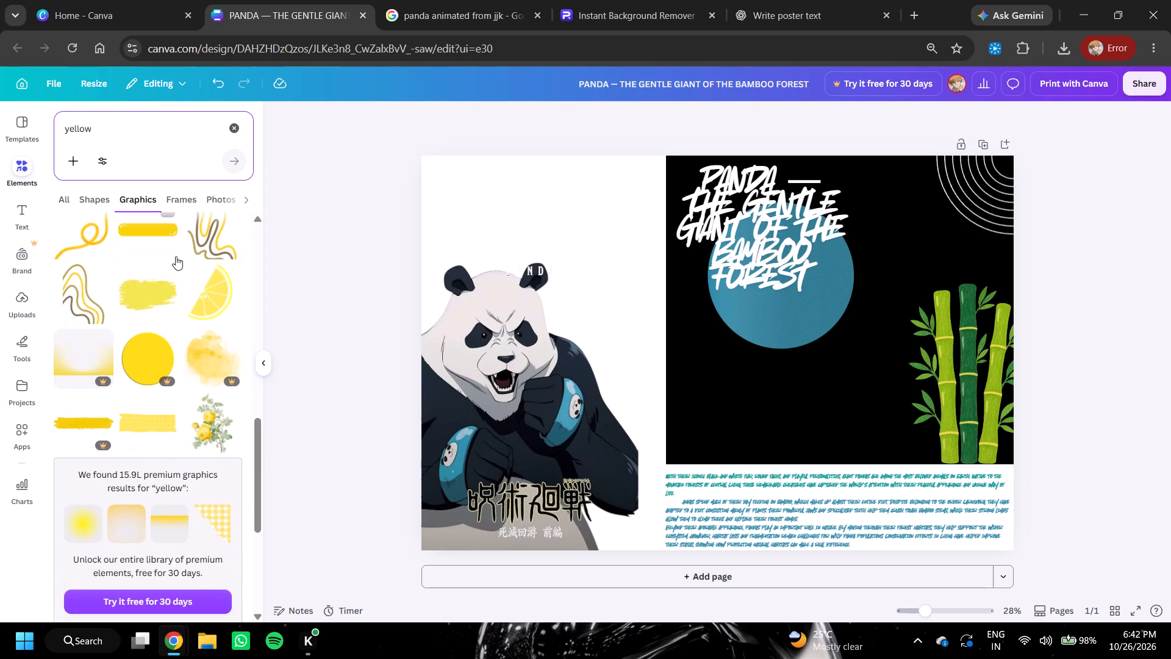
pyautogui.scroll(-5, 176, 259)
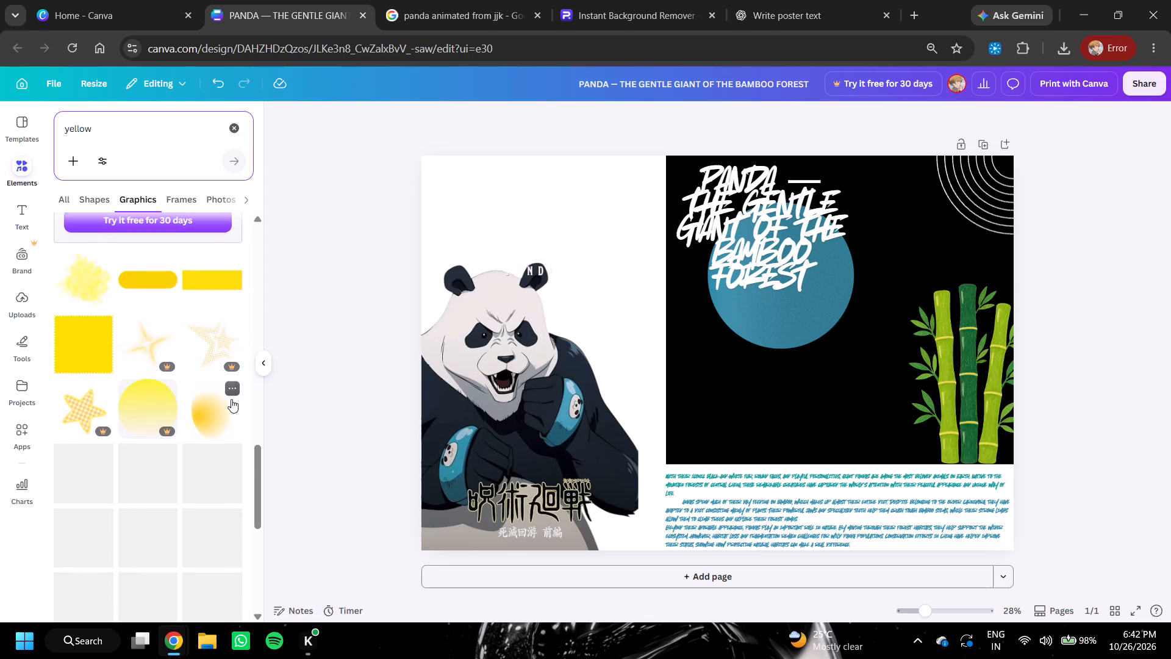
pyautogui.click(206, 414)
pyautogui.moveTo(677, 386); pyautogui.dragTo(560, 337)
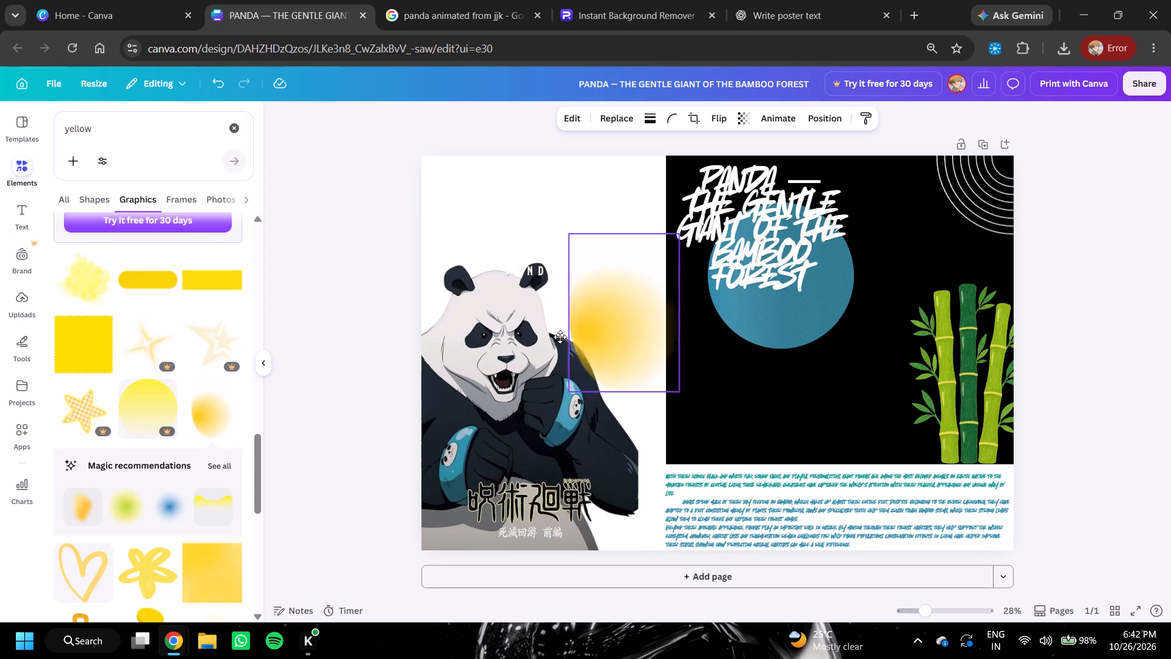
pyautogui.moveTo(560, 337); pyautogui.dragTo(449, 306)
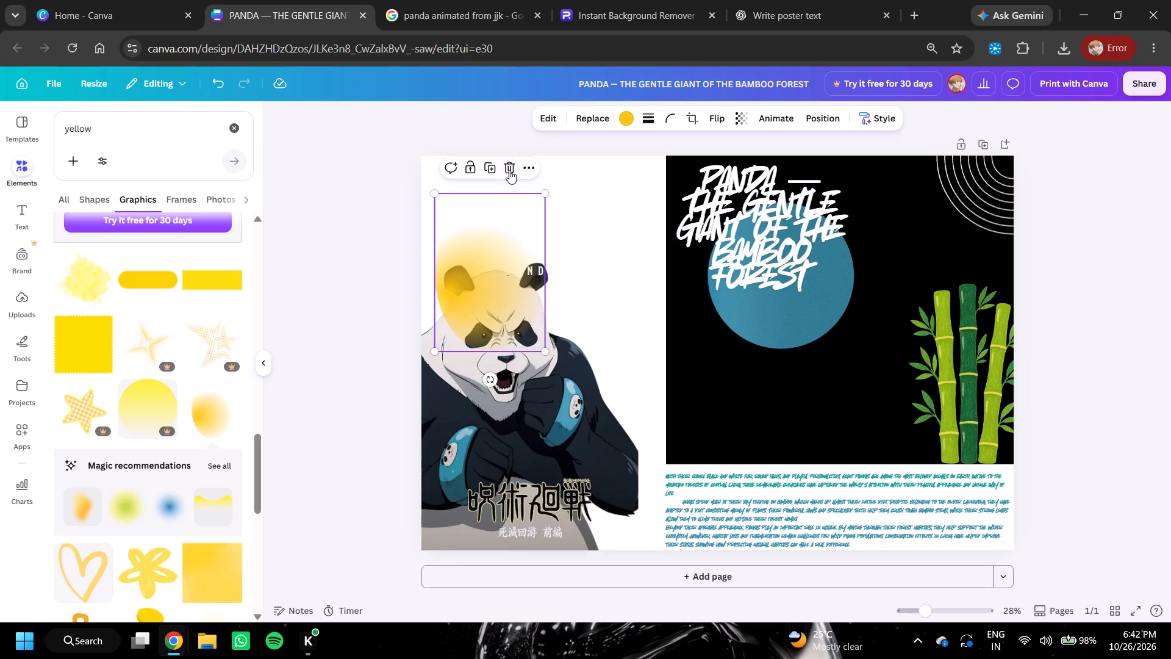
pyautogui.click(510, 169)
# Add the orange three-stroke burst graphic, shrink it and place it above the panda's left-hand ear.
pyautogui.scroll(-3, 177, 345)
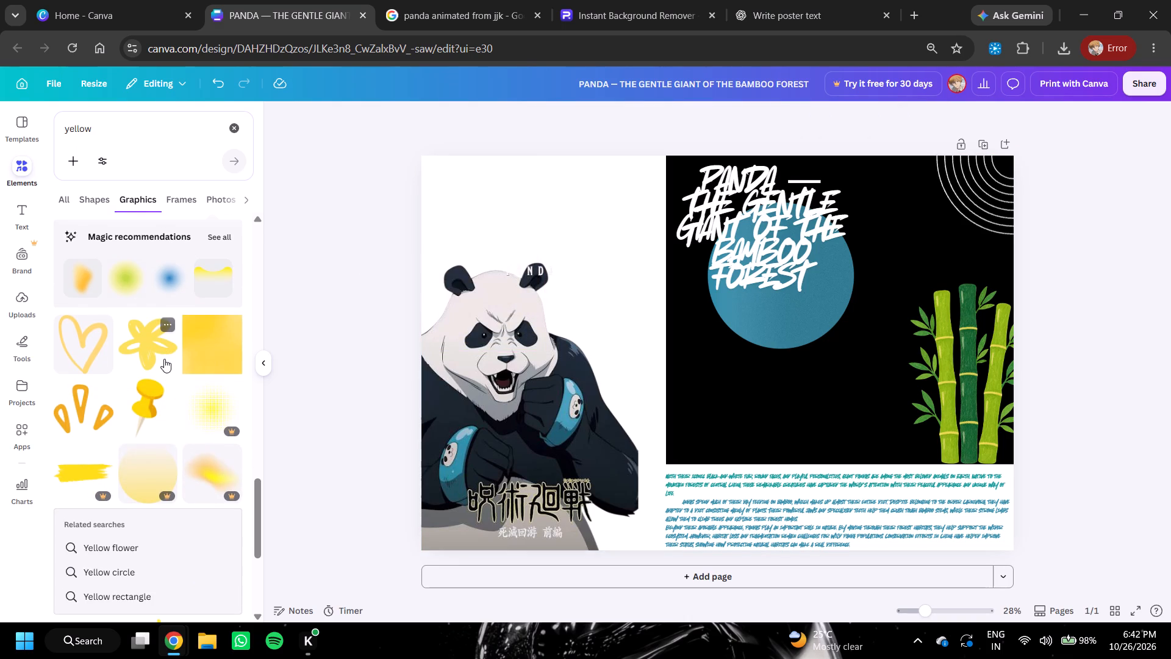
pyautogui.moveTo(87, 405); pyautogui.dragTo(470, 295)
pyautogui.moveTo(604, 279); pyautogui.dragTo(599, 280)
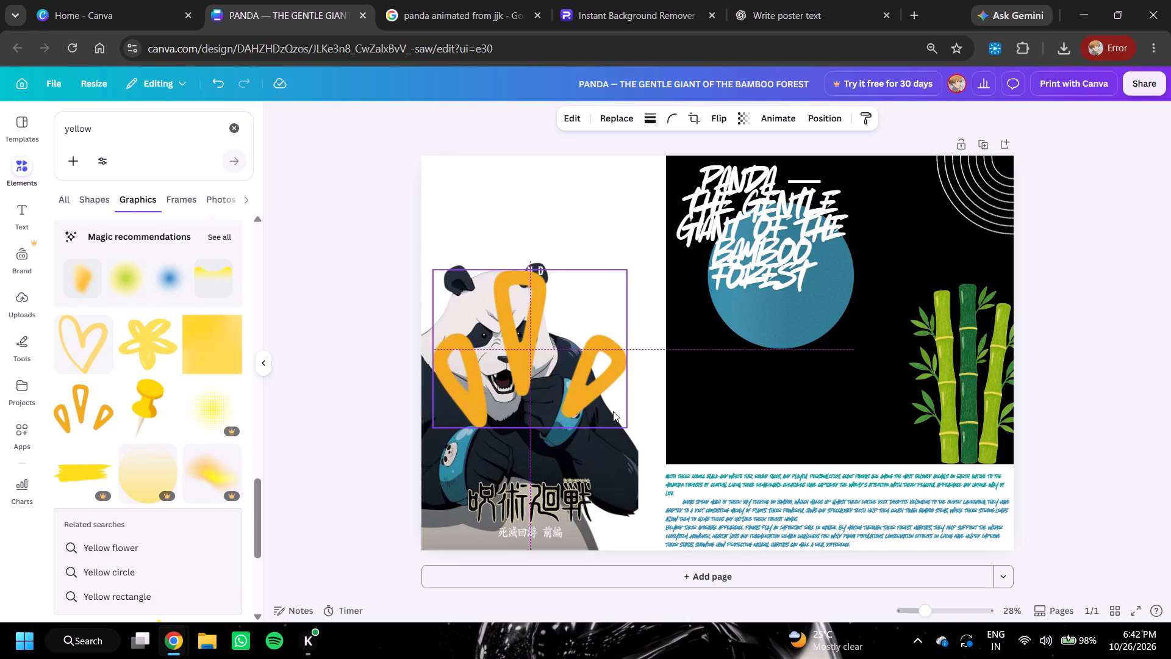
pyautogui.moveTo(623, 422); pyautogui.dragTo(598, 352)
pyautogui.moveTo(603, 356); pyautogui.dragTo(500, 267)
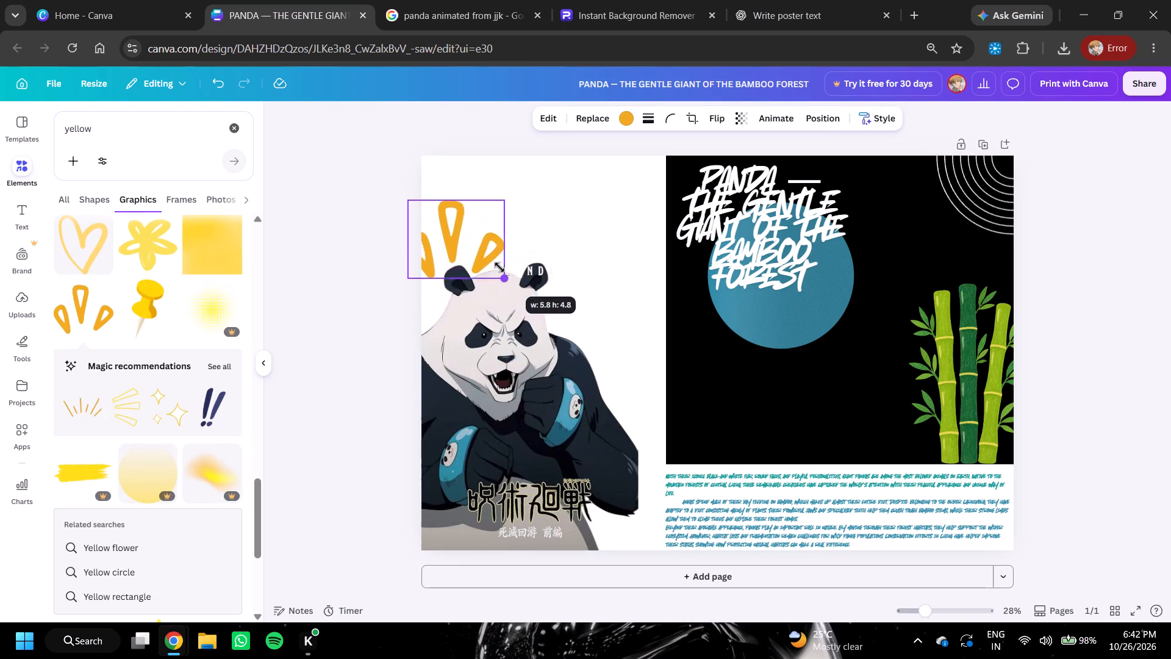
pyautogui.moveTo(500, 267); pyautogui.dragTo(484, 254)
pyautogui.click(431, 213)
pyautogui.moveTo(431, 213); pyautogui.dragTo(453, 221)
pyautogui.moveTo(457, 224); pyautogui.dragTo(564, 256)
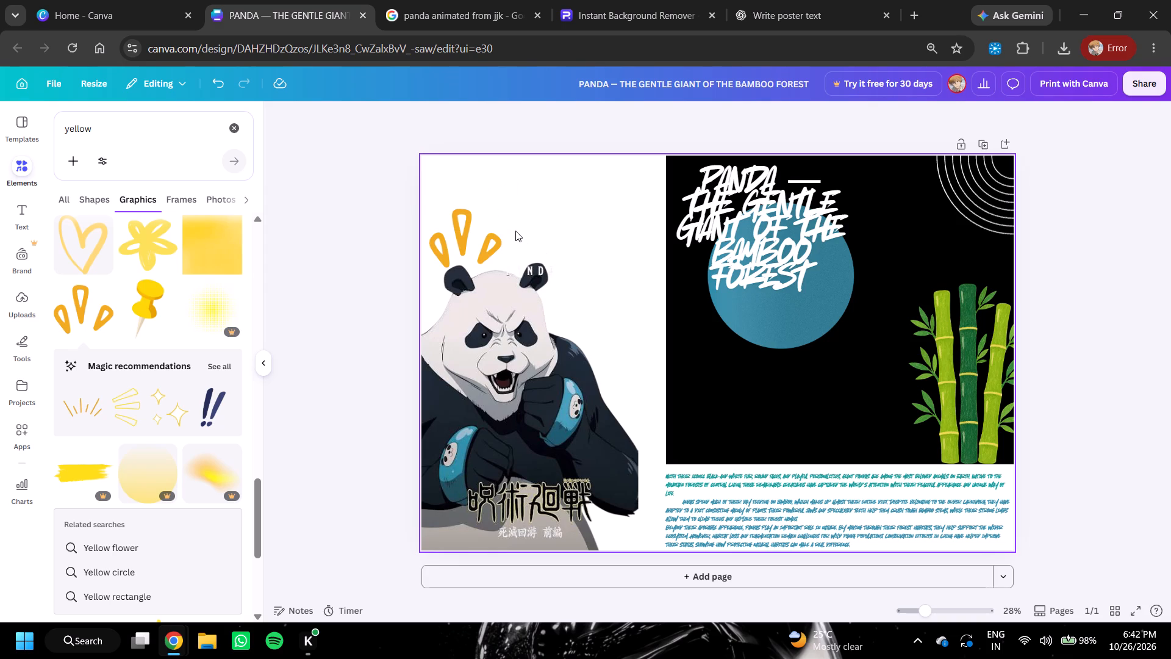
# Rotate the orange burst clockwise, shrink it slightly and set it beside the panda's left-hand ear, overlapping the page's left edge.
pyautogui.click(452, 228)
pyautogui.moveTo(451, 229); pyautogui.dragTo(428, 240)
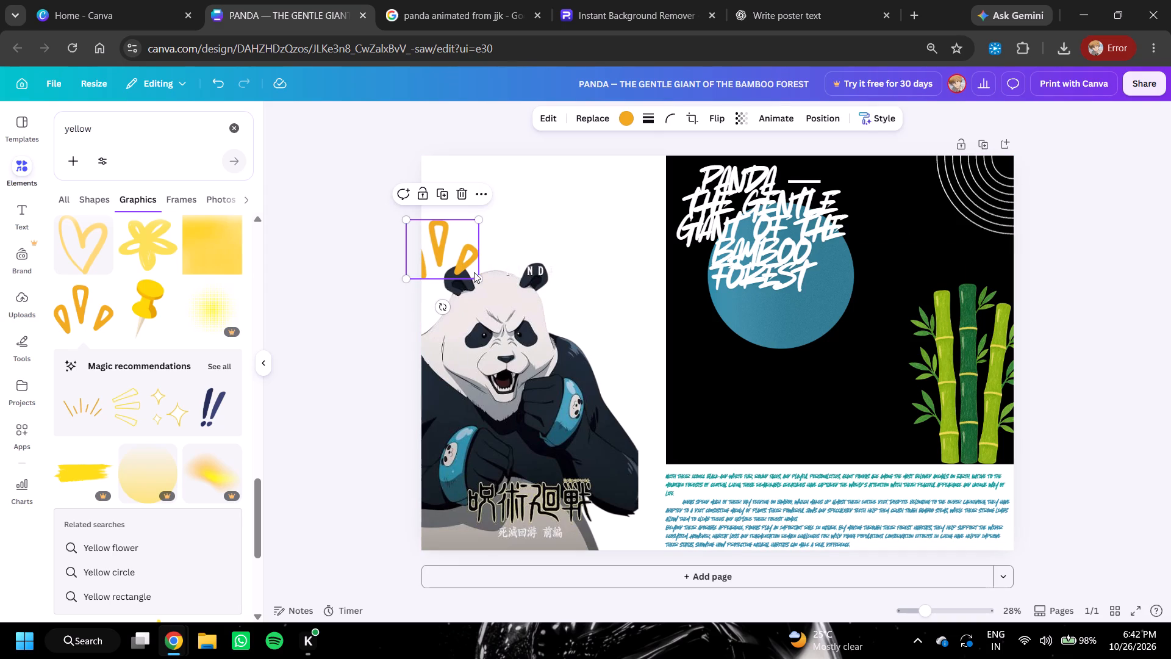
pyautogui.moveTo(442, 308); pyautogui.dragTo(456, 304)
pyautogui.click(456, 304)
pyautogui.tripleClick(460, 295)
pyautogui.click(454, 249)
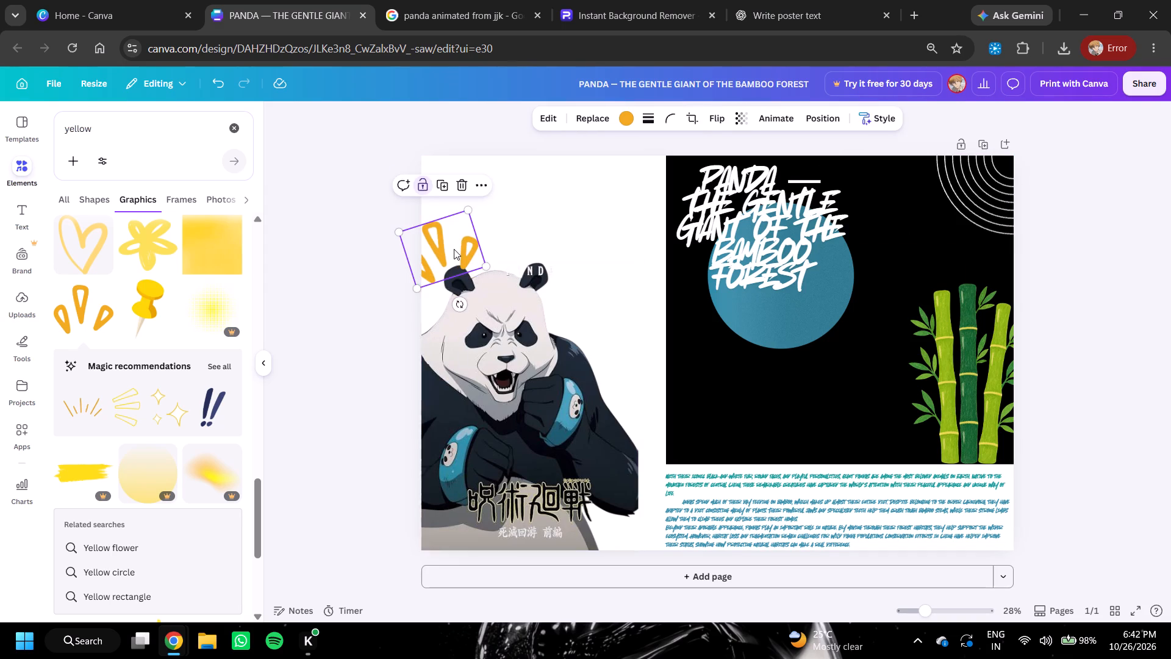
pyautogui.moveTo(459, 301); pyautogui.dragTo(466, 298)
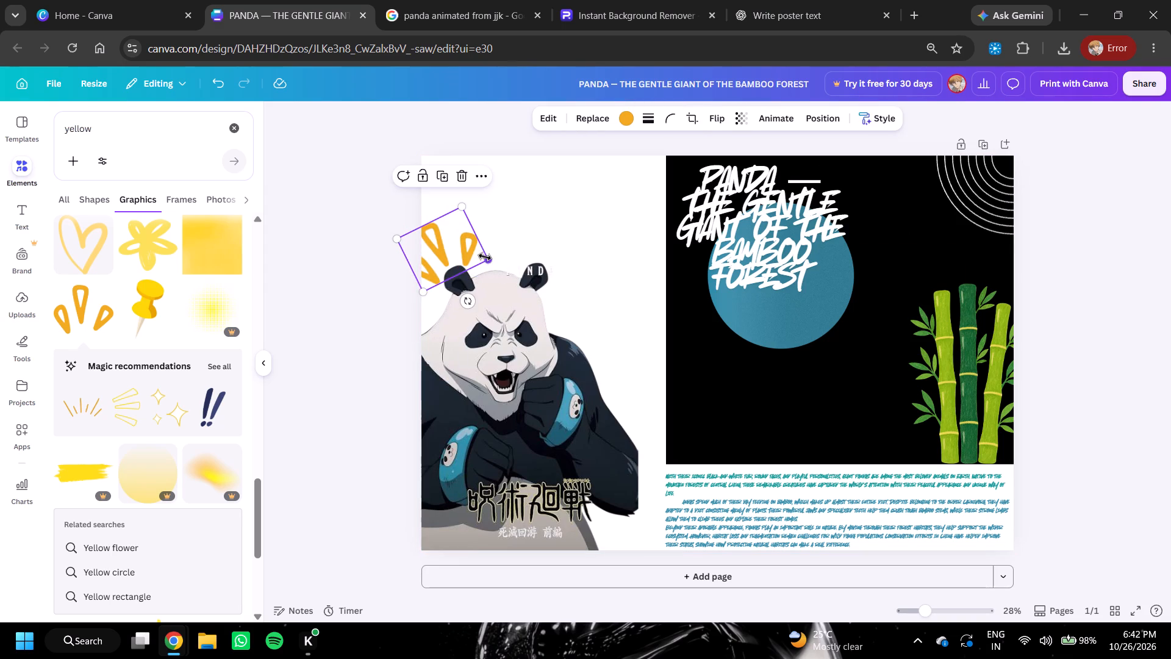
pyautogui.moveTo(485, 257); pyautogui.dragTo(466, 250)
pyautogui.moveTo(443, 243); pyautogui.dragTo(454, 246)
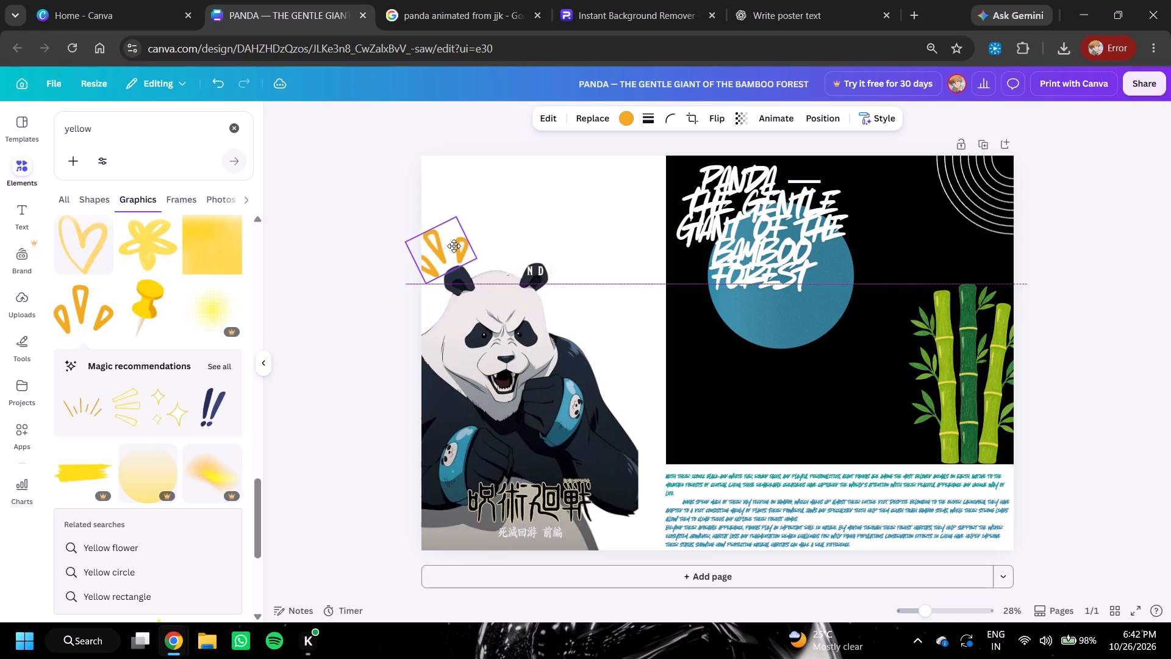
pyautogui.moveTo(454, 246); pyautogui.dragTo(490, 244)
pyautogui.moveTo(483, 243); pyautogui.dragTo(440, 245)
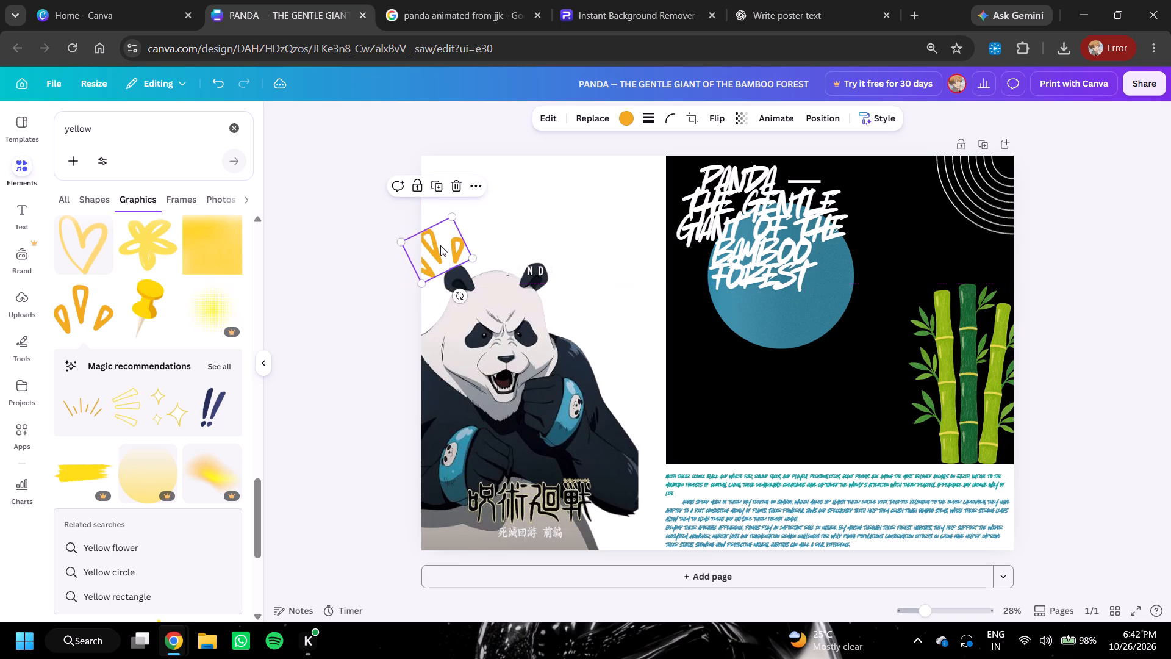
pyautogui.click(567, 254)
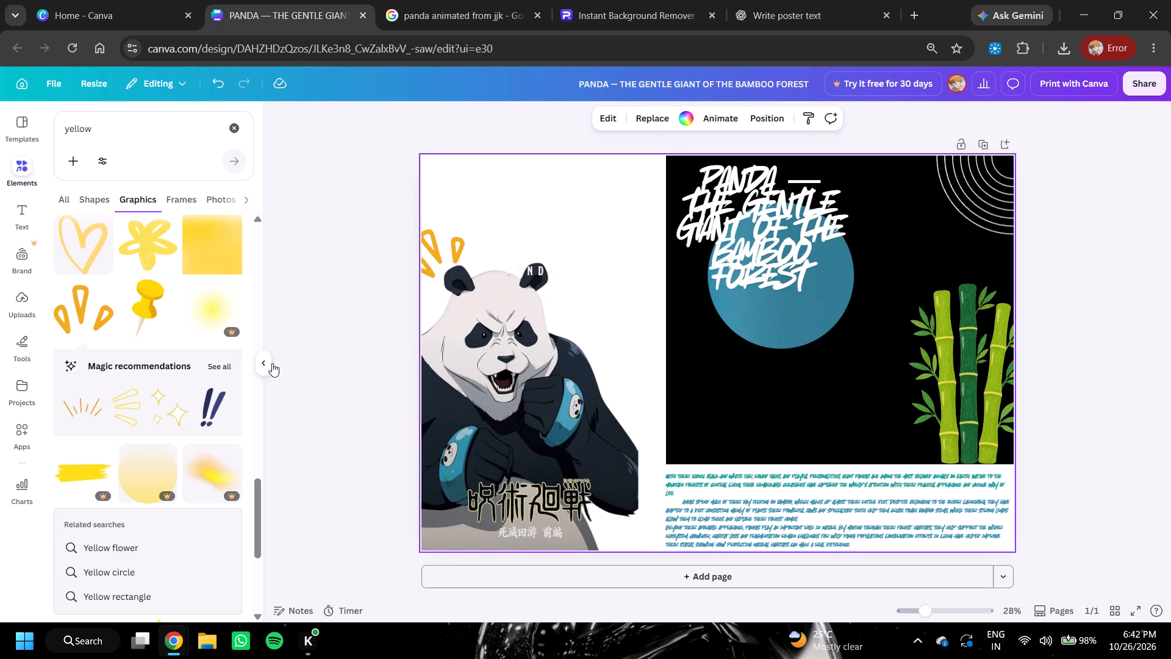
# Add the navy double exclamation mark graphic, shrink it and place it just beside the panda's right-hand ear.
pyautogui.doubleClick(354, 353)
pyautogui.click(210, 395)
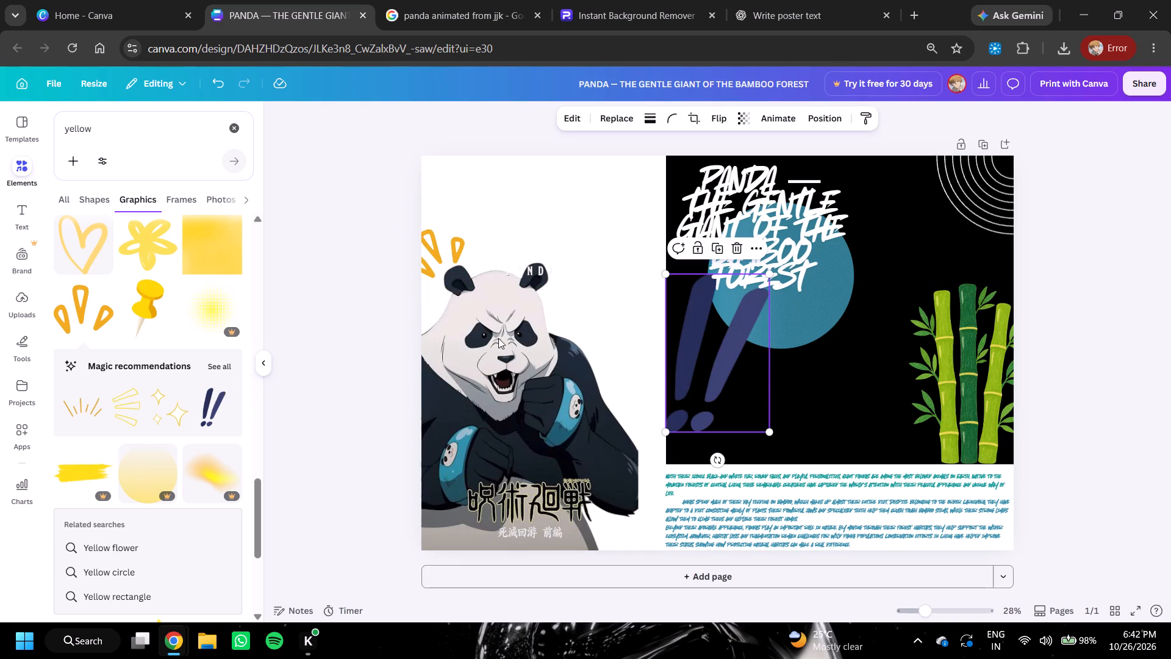
pyautogui.moveTo(716, 417); pyautogui.dragTo(615, 342)
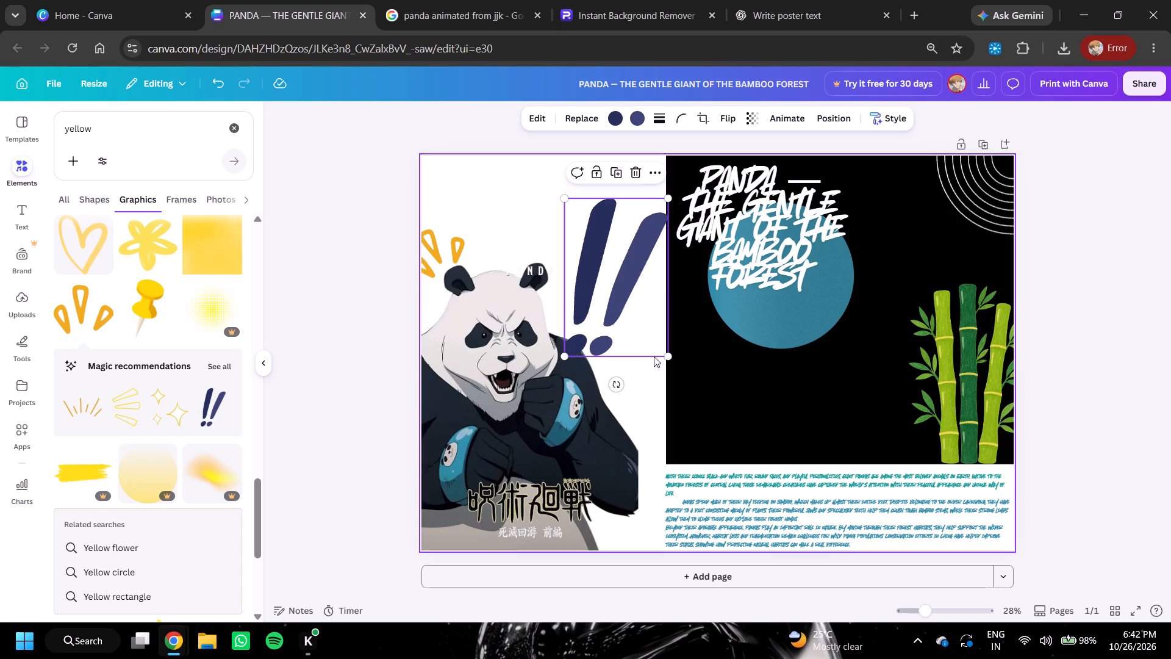
pyautogui.moveTo(668, 359); pyautogui.dragTo(589, 278)
pyautogui.click(581, 239)
pyautogui.moveTo(581, 239); pyautogui.dragTo(581, 259)
pyautogui.moveTo(581, 261); pyautogui.dragTo(573, 289)
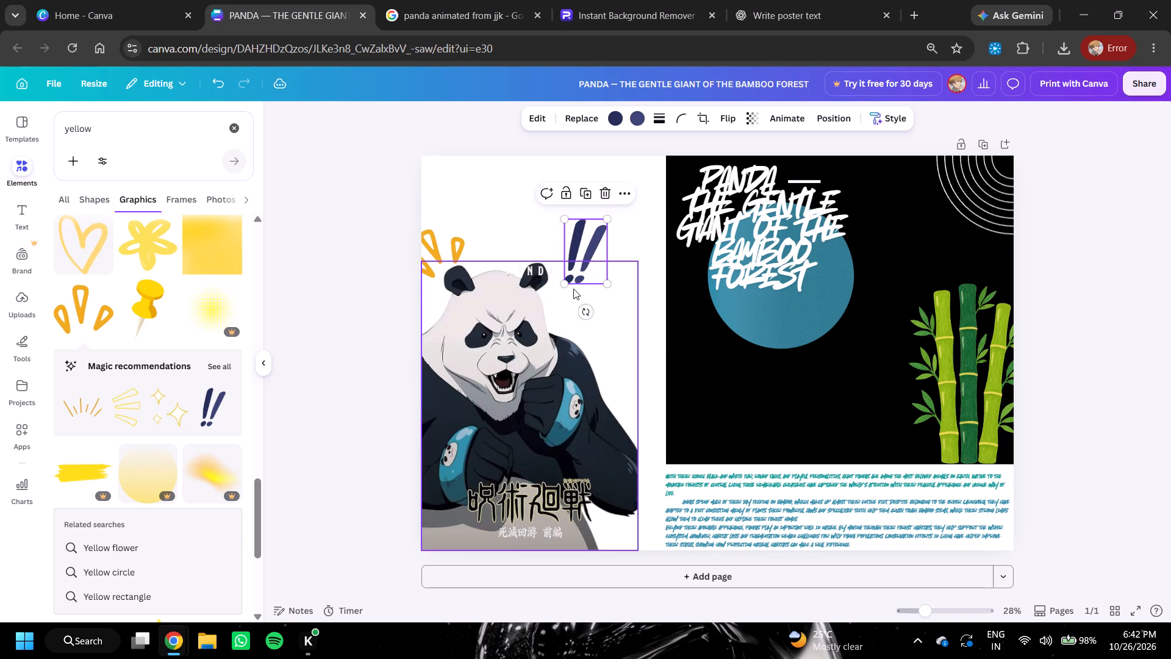
pyautogui.moveTo(573, 289); pyautogui.dragTo(570, 292)
pyautogui.moveTo(579, 256); pyautogui.dragTo(571, 280)
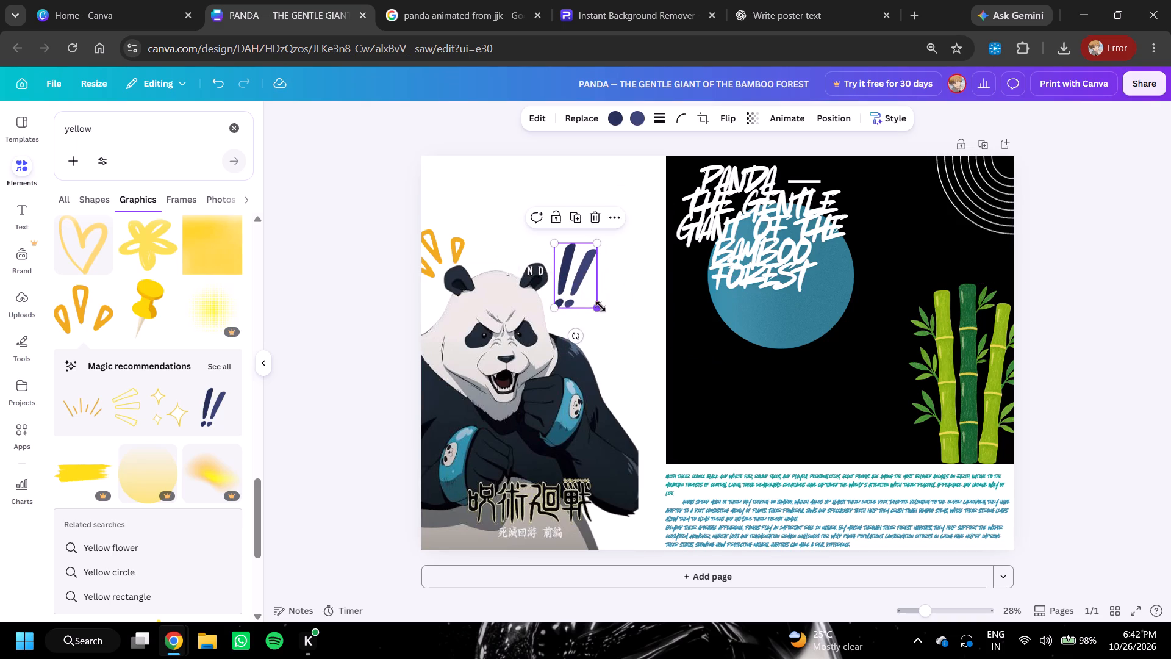
pyautogui.moveTo(601, 306); pyautogui.dragTo(588, 287)
pyautogui.moveTo(557, 260); pyautogui.dragTo(560, 270)
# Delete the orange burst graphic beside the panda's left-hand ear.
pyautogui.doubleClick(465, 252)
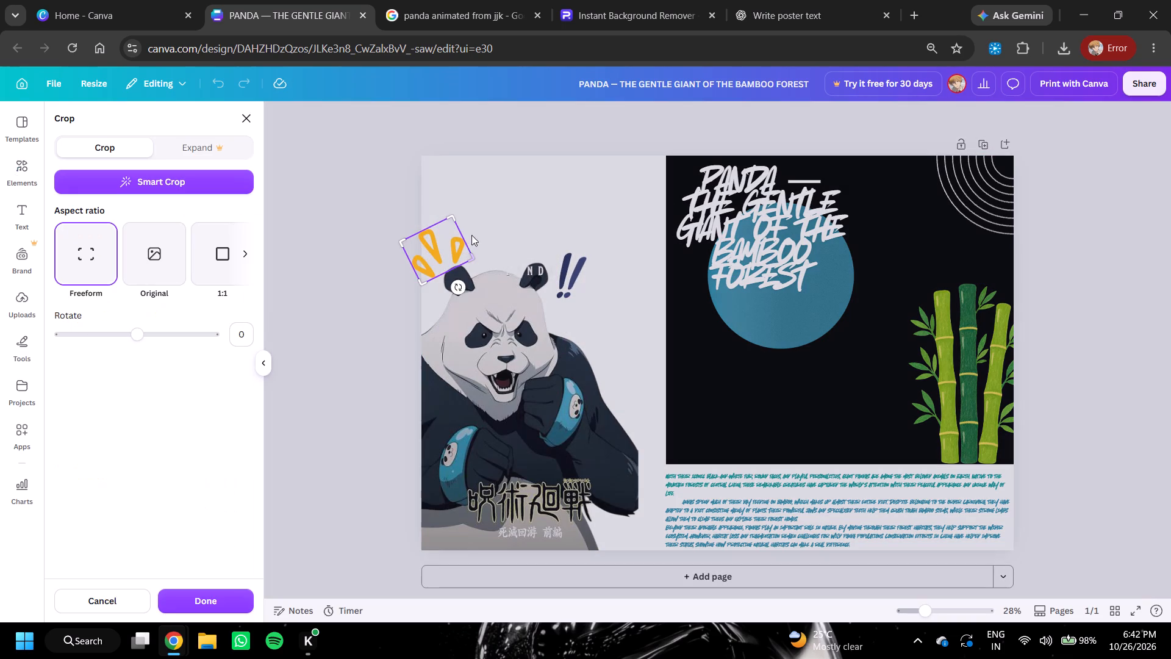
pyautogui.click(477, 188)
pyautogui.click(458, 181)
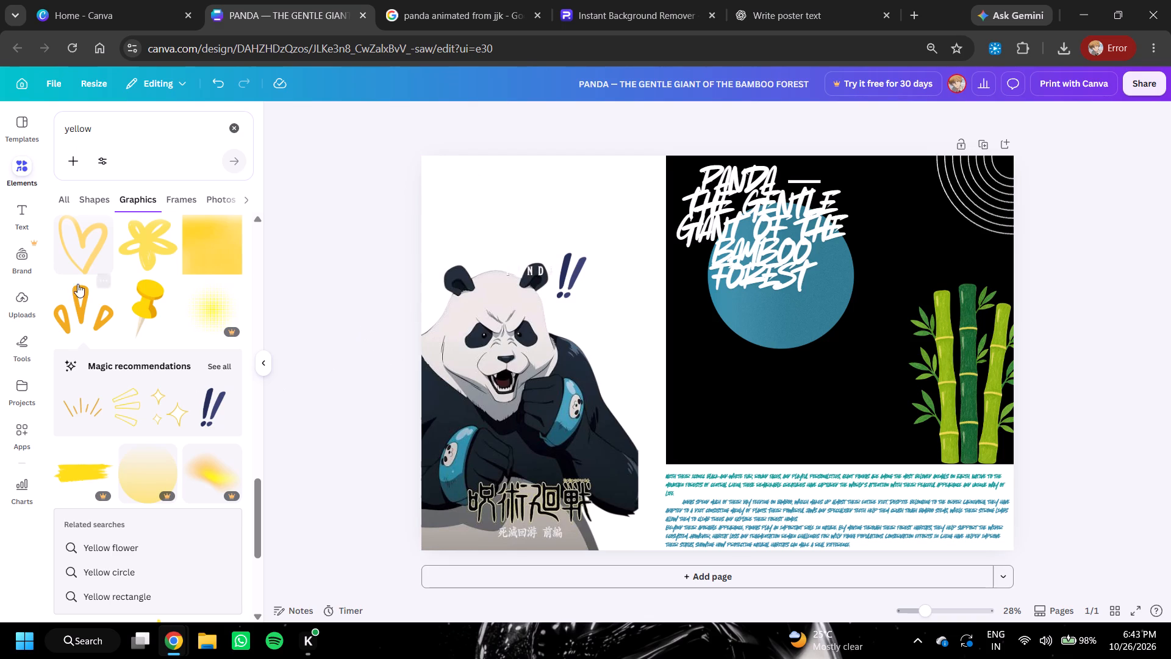
# Add the pink layered "POV" text style, place it in the white space above the panda and replace its wording with "panda".
pyautogui.tripleClick(17, 270)
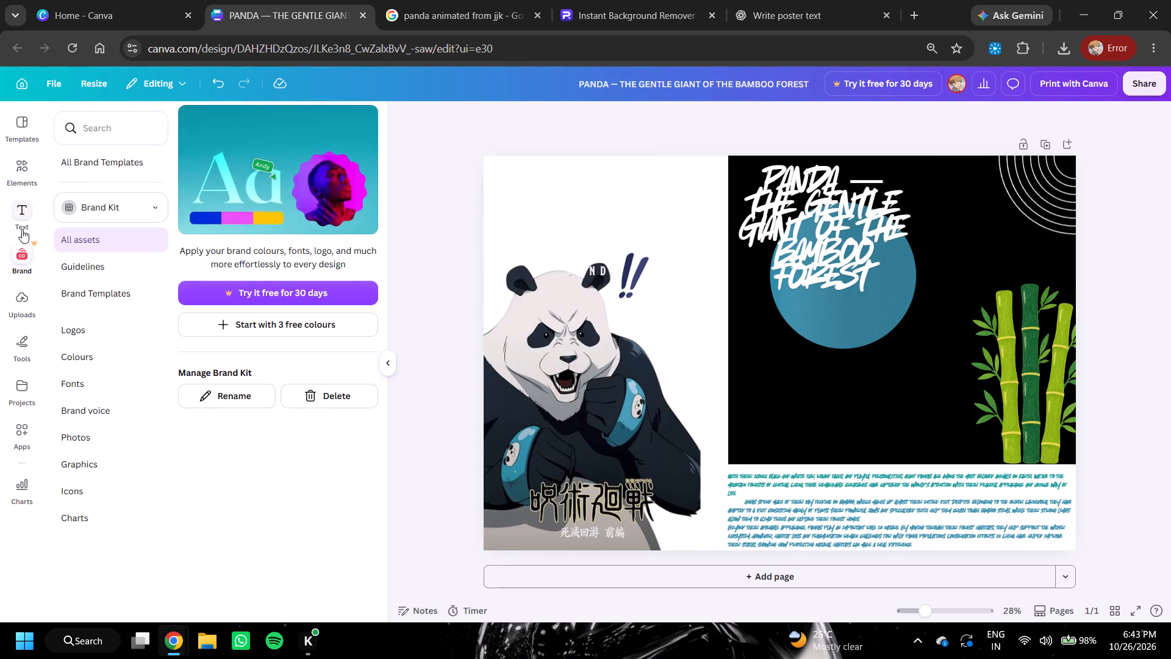
pyautogui.doubleClick(21, 217)
pyautogui.click(24, 209)
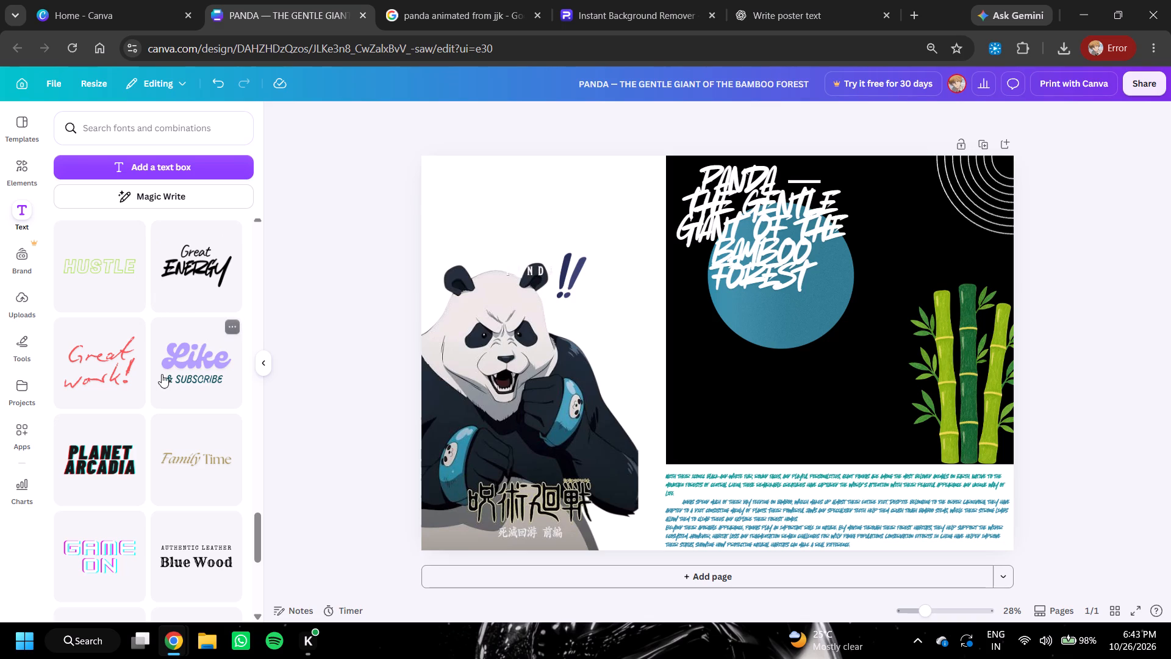
pyautogui.scroll(4, 159, 375)
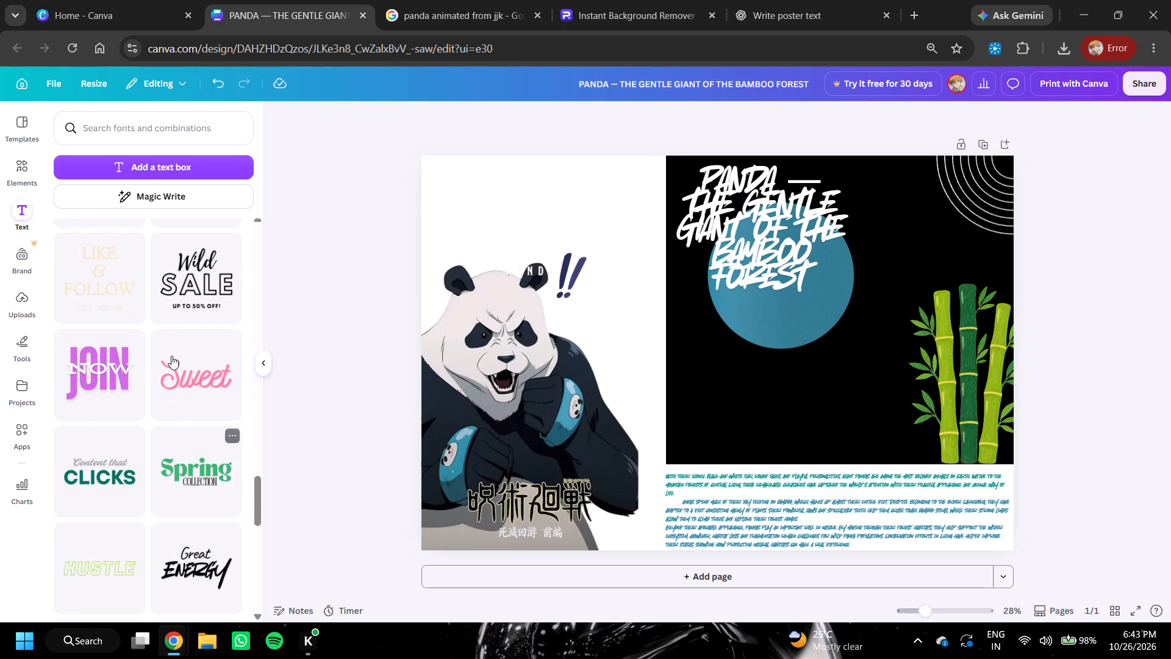
pyautogui.scroll(3, 171, 356)
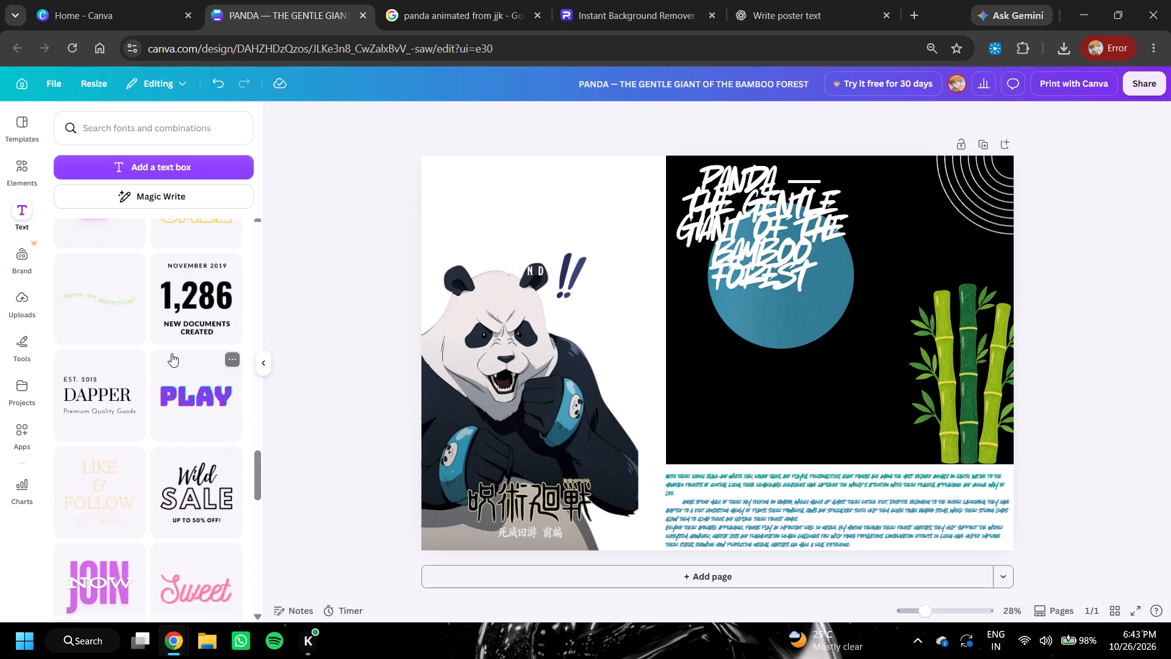
pyautogui.scroll(-8, 218, 395)
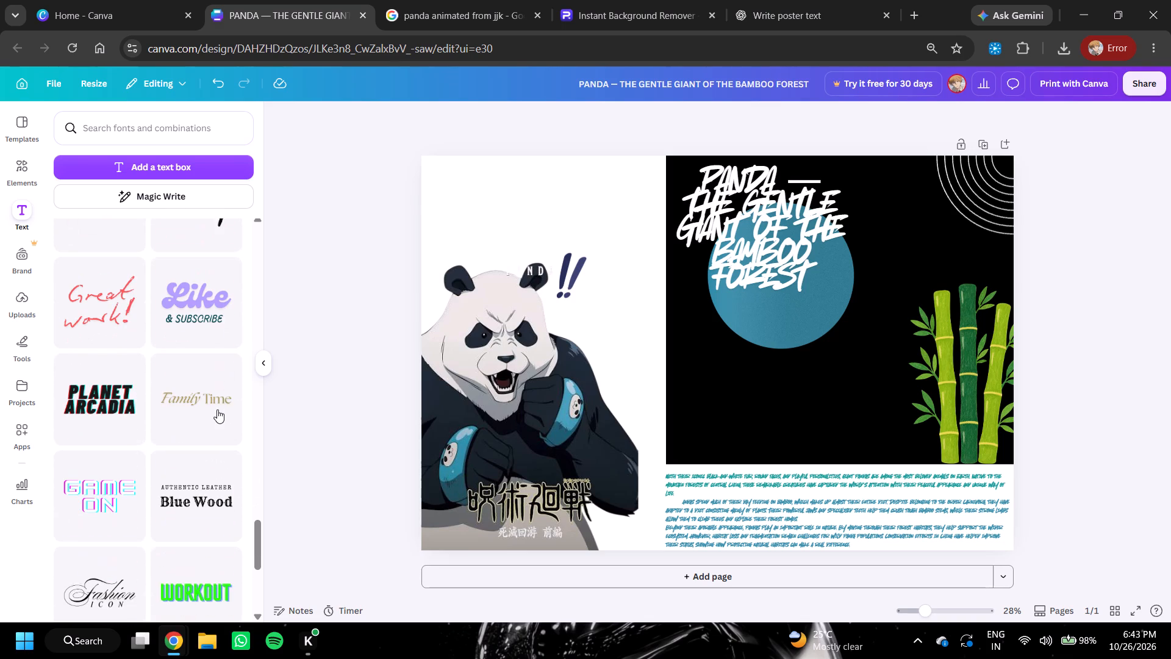
pyautogui.scroll(-5, 217, 409)
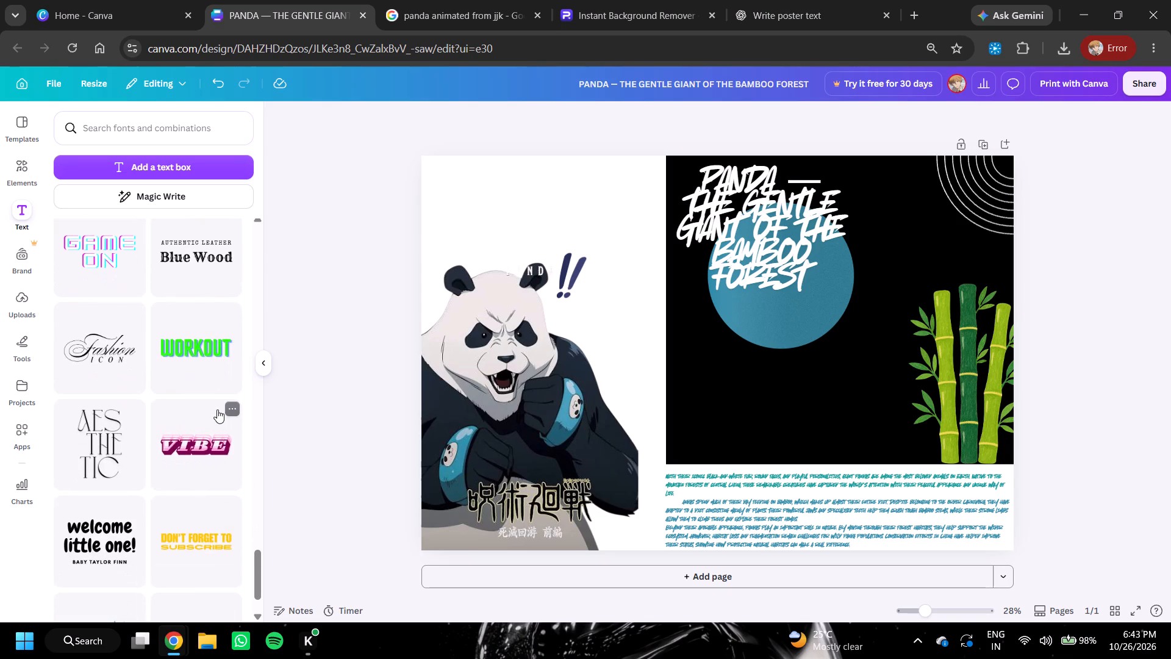
pyautogui.scroll(-6, 217, 409)
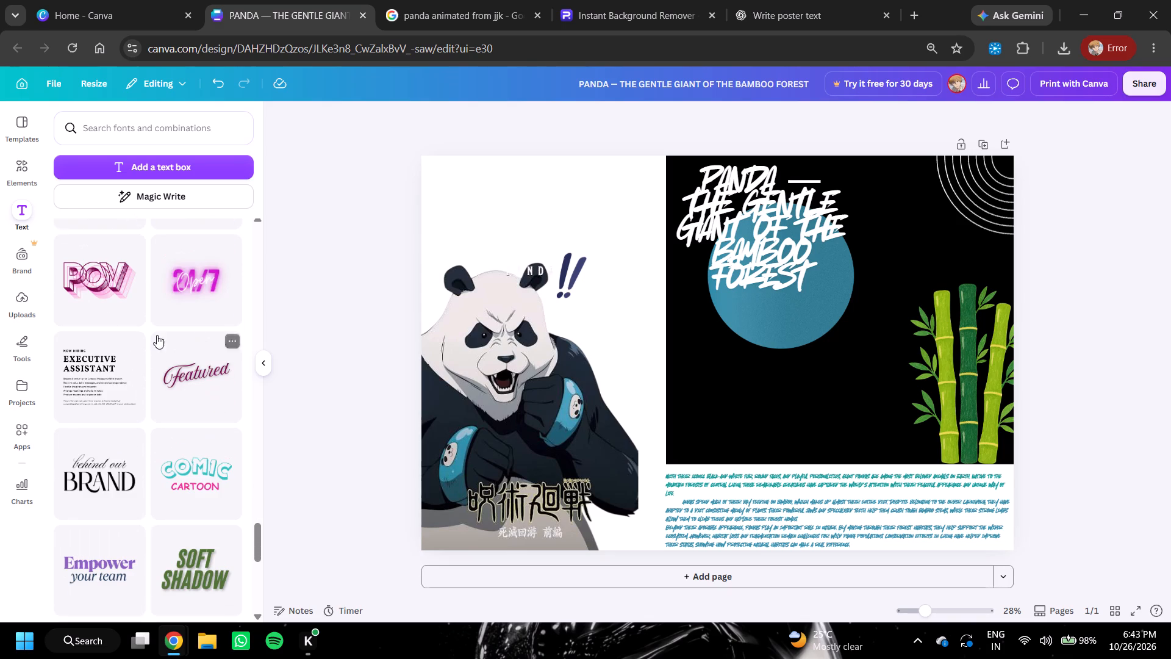
pyautogui.click(82, 293)
pyautogui.moveTo(690, 353); pyautogui.dragTo(491, 202)
pyautogui.doubleClick(497, 203)
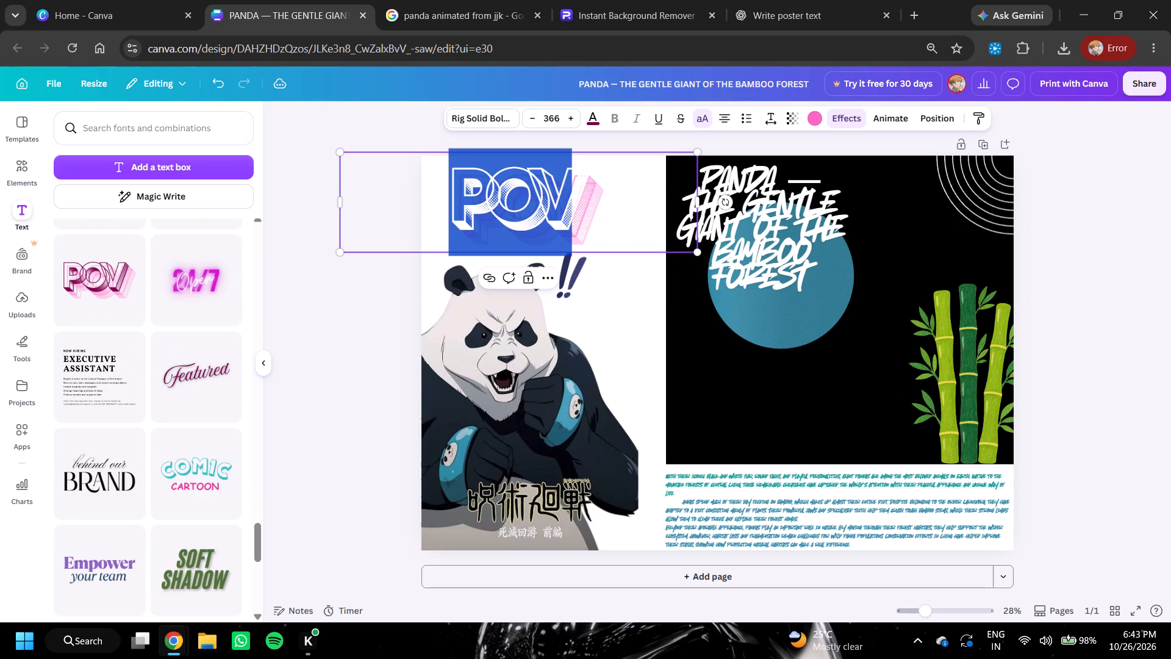
pyautogui.write('panda')
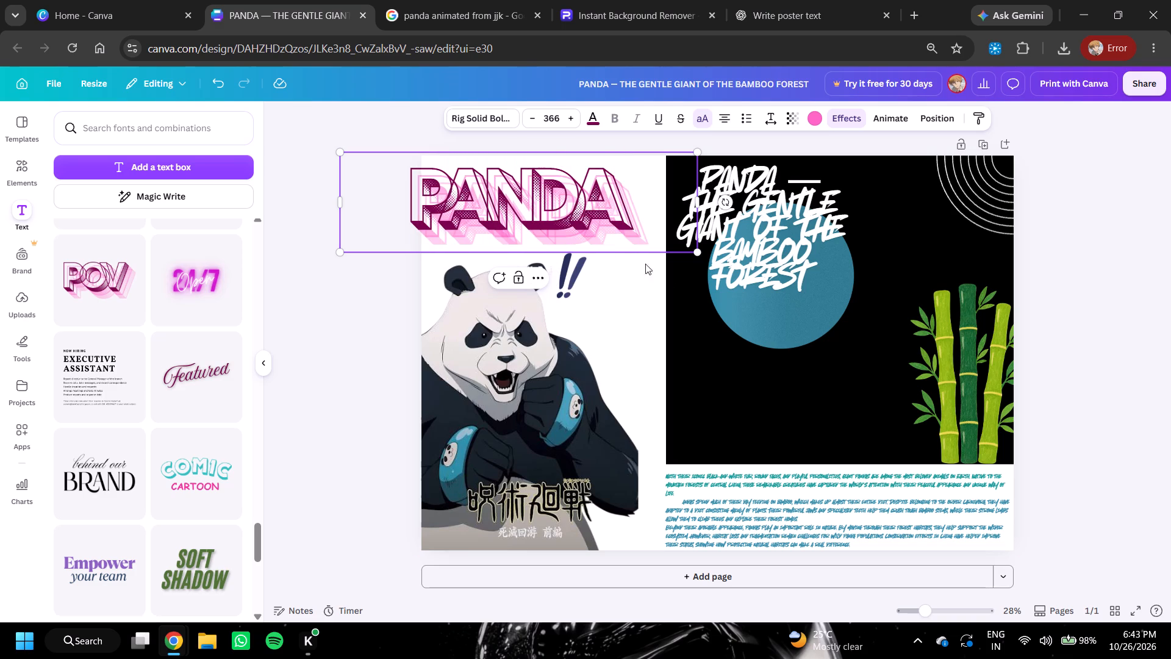
# Shrink the pink PANDA title to font size 304 and centre it in the white space above the panda's head.
pyautogui.moveTo(703, 249); pyautogui.dragTo(640, 240)
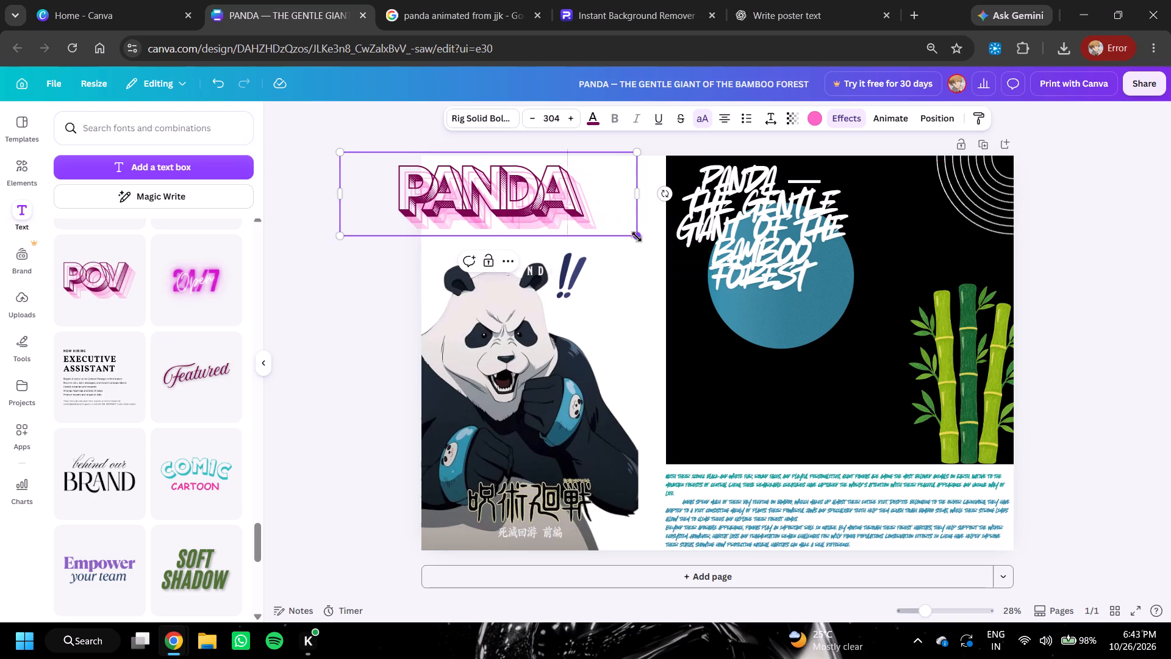
pyautogui.moveTo(550, 192); pyautogui.dragTo(570, 201)
pyautogui.click(357, 251)
pyautogui.moveTo(468, 201); pyautogui.dragTo(506, 214)
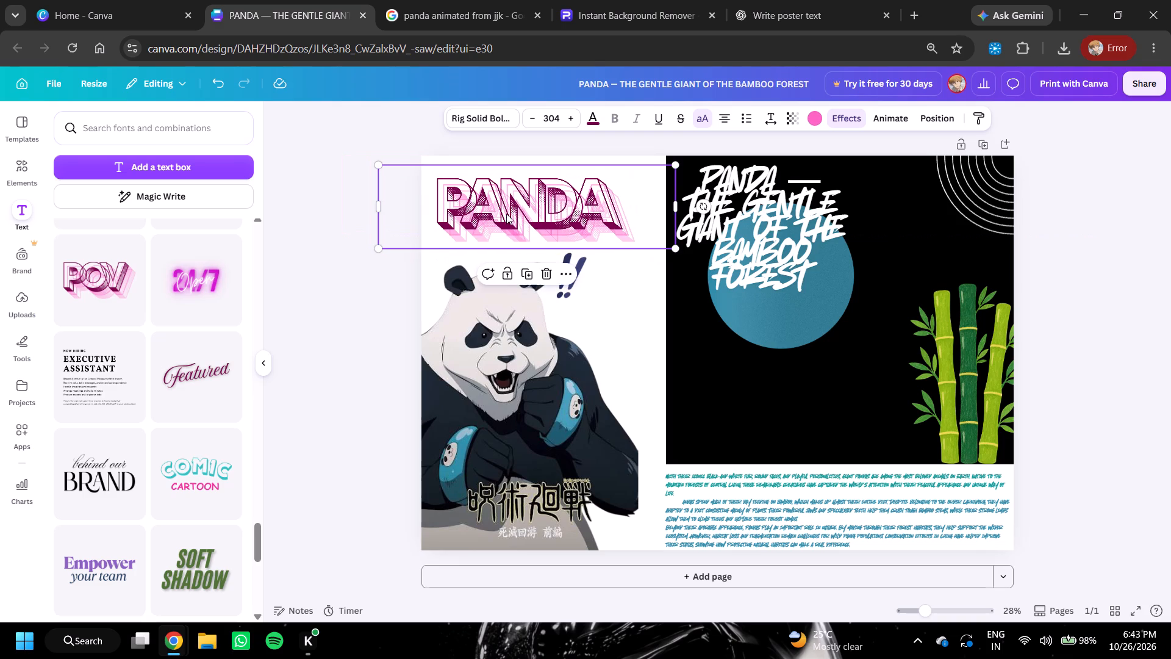
# Recolour the PANDA title's text with the near-black colour taken from the panda photo.
pyautogui.click(595, 115)
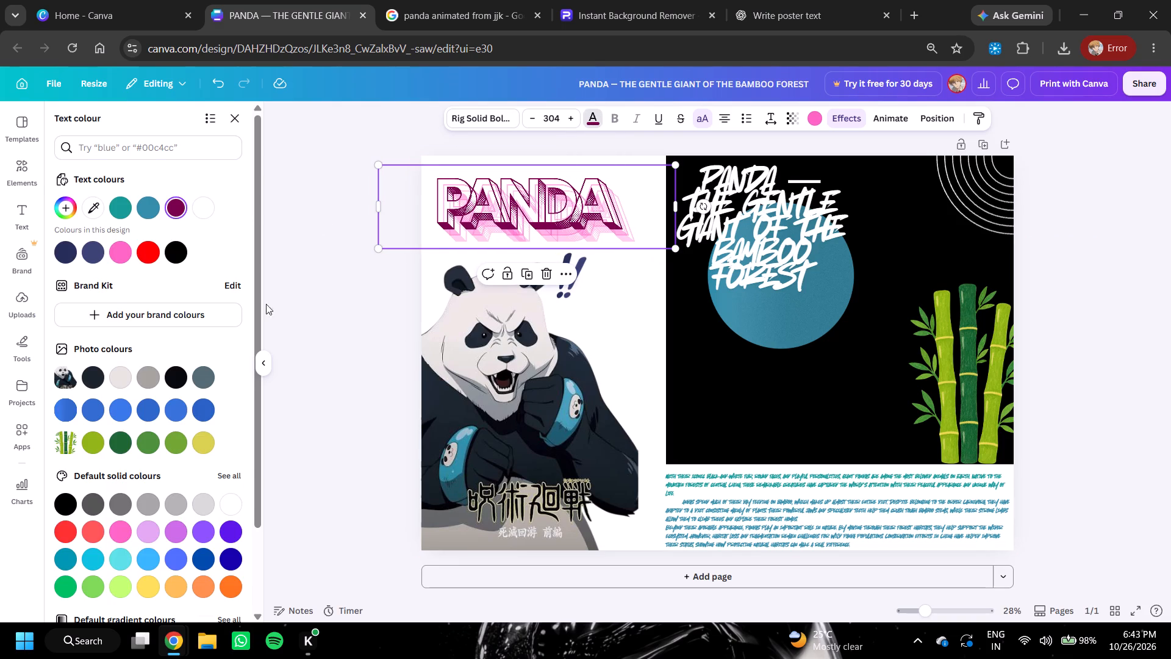
pyautogui.click(177, 375)
pyautogui.click(350, 287)
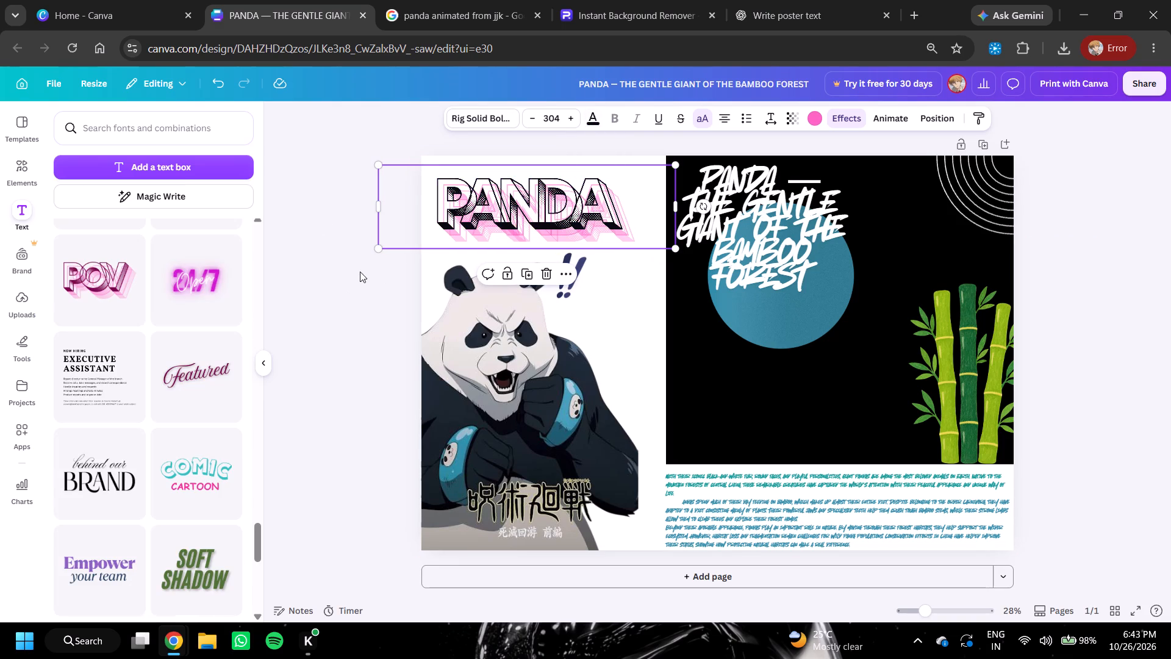
# Change the PANDA title's effect colour to black, #000000, and deselect the title.
pyautogui.click(812, 115)
pyautogui.click(66, 278)
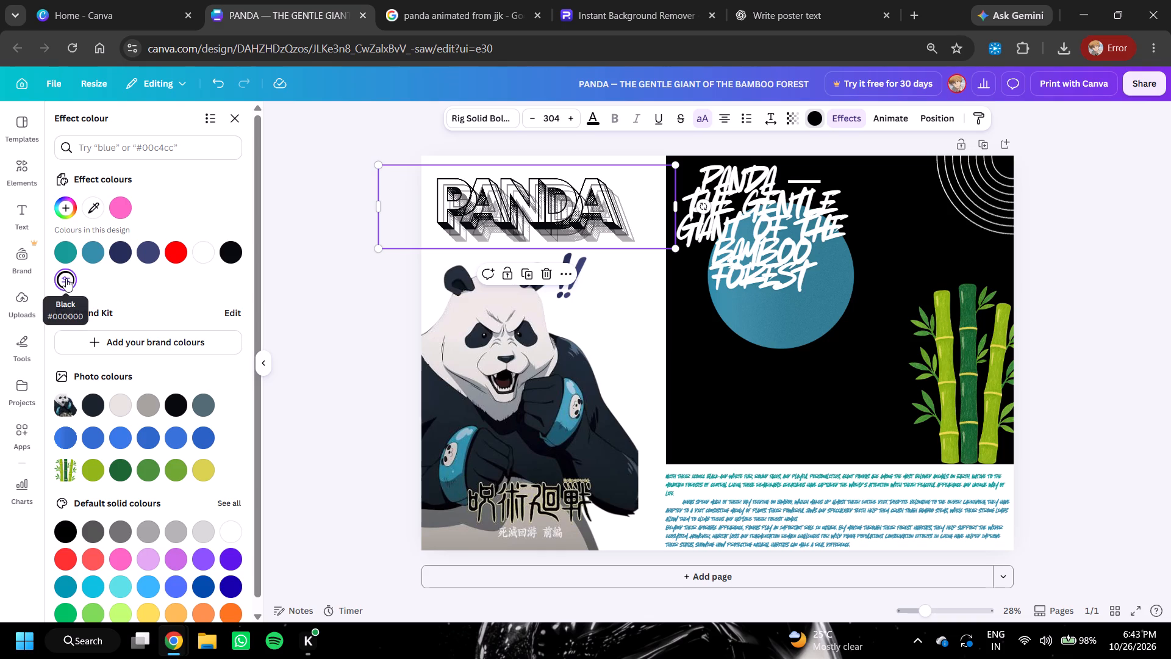
pyautogui.click(263, 289)
pyautogui.click(263, 289)
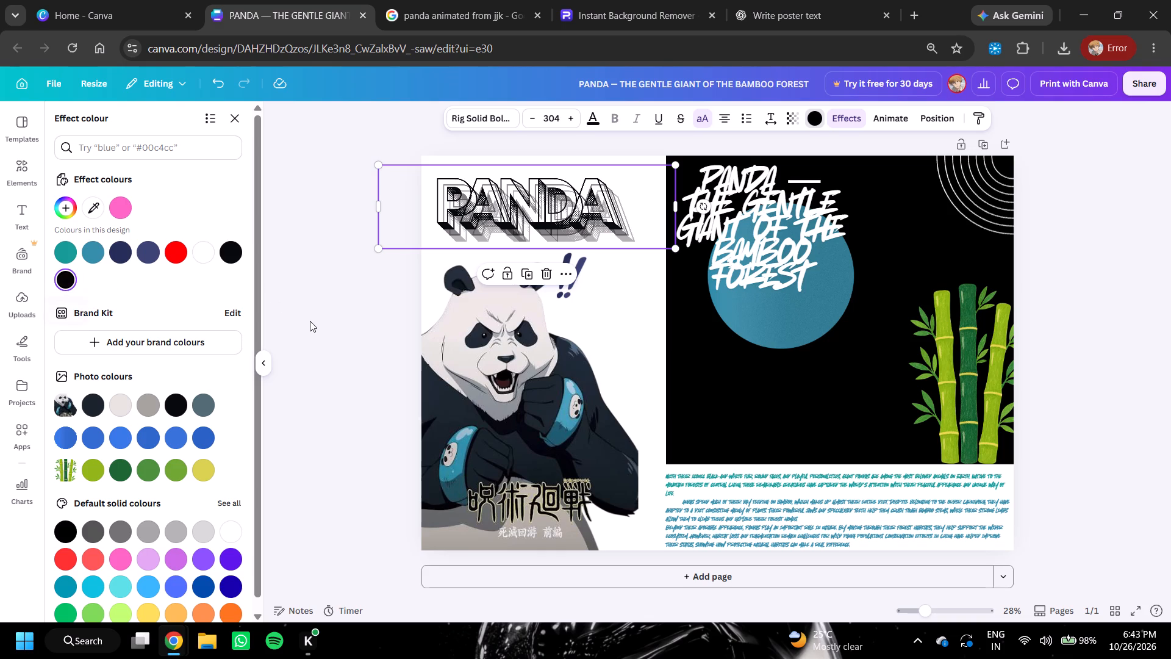
pyautogui.click(310, 321)
pyautogui.click(322, 322)
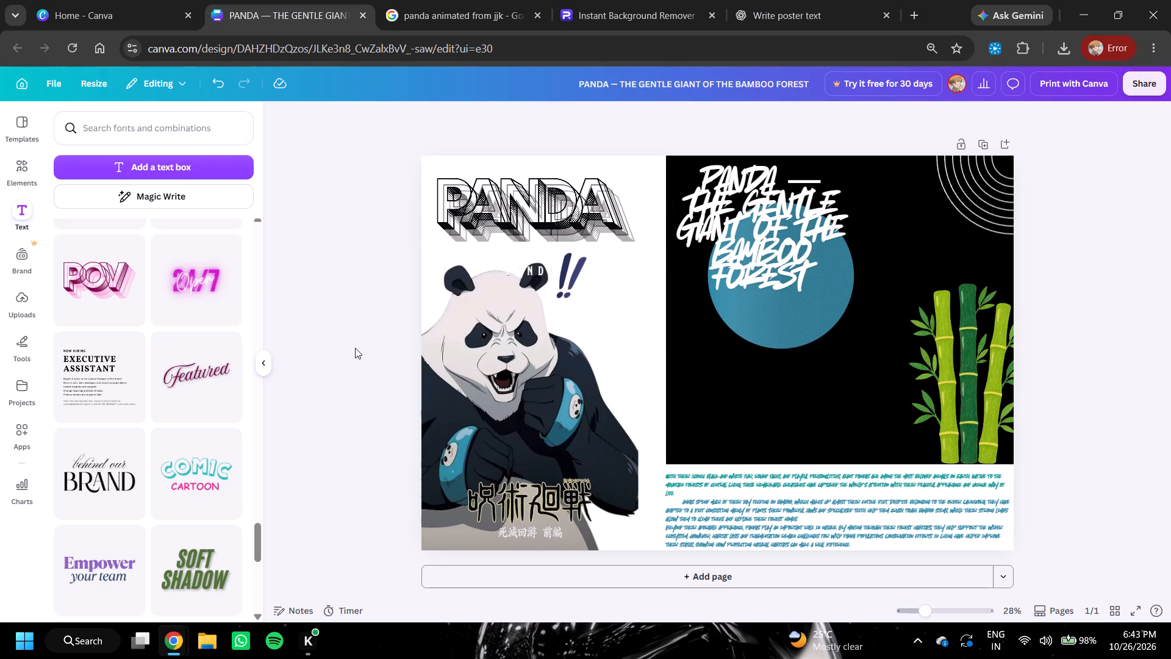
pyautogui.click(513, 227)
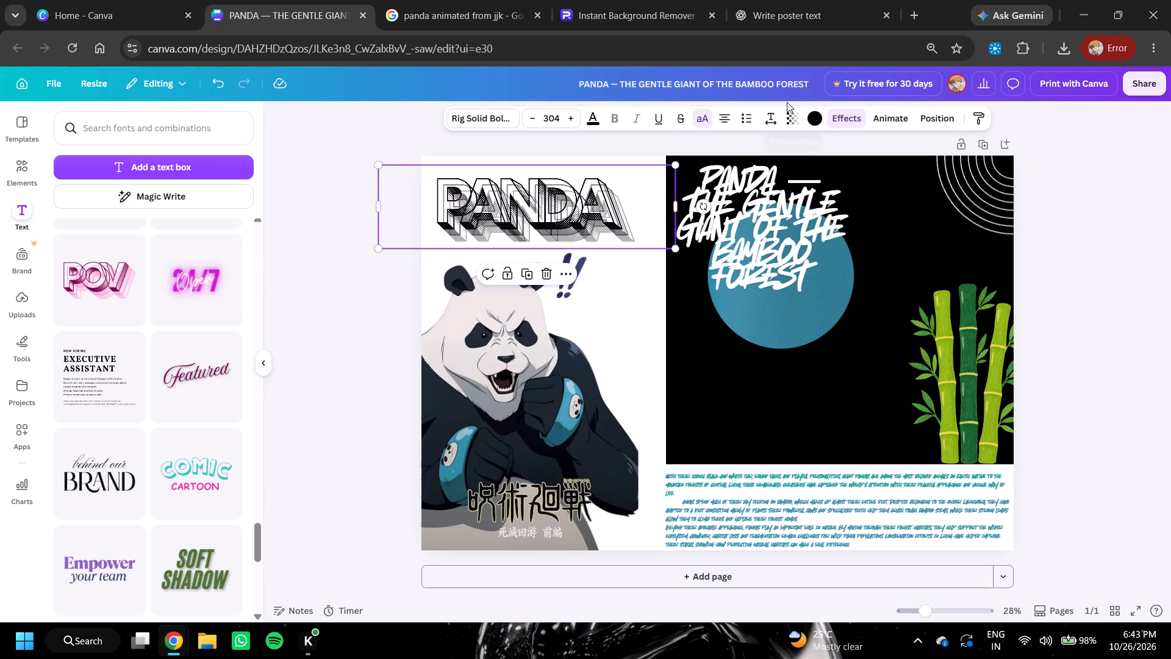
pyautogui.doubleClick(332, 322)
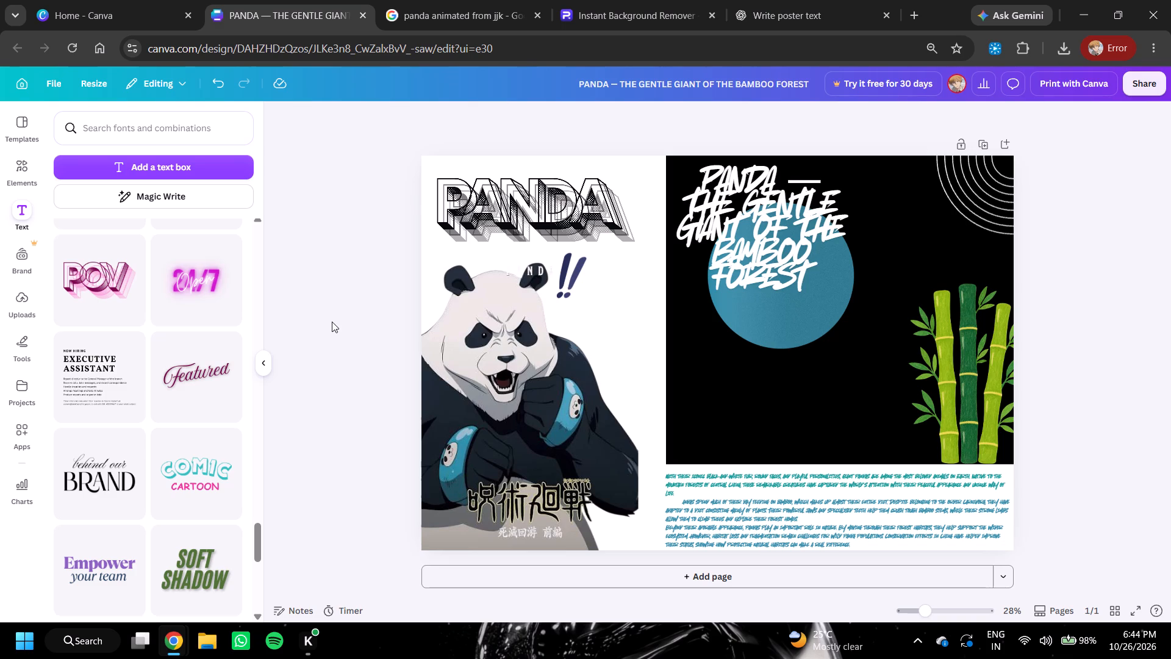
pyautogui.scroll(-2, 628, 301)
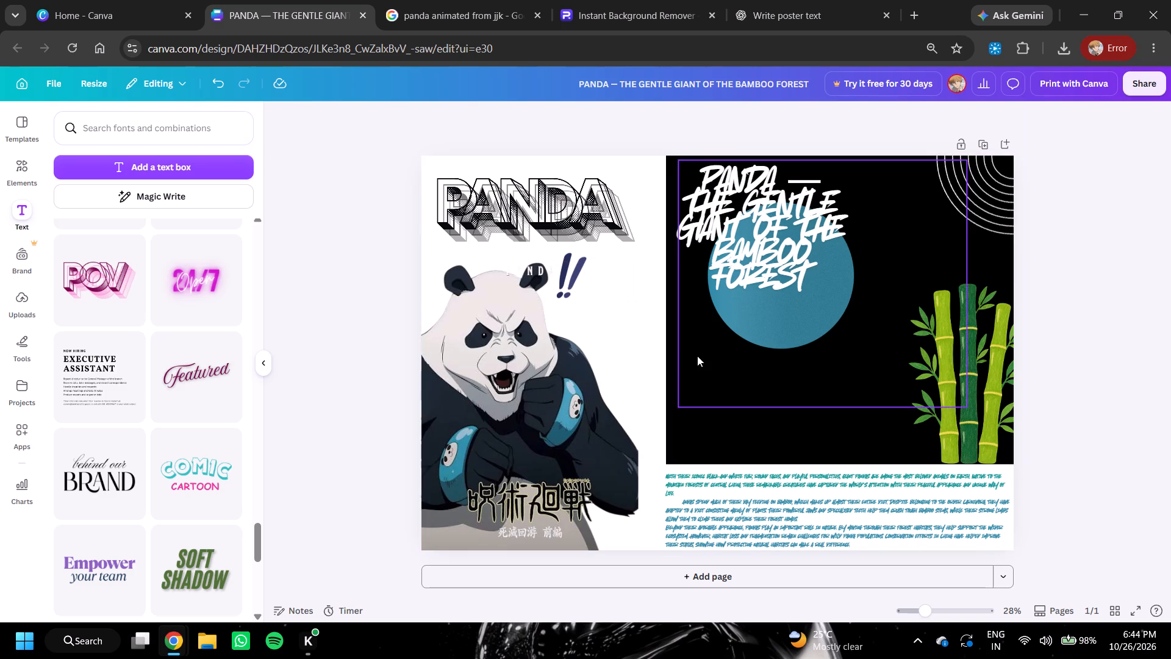